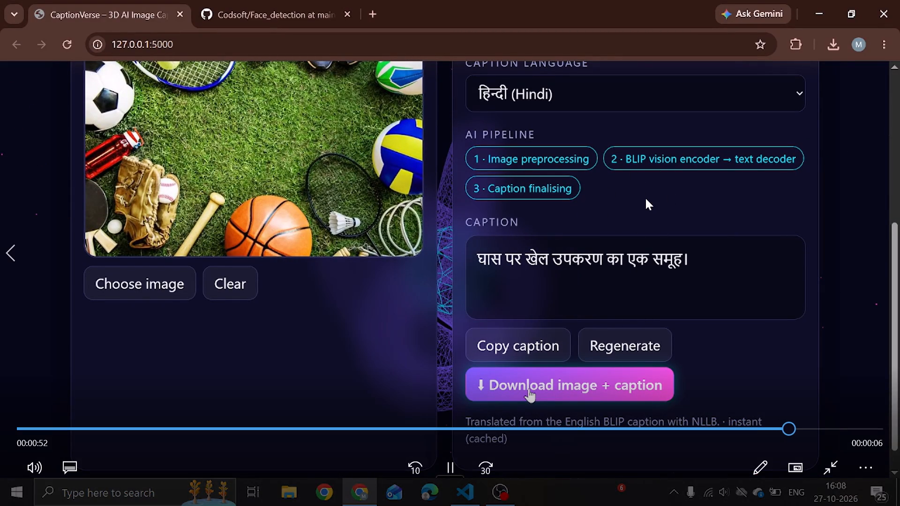
Close the screen-recording video being played back and the Videos folder window.
{"action": "key", "text": "Escape"}
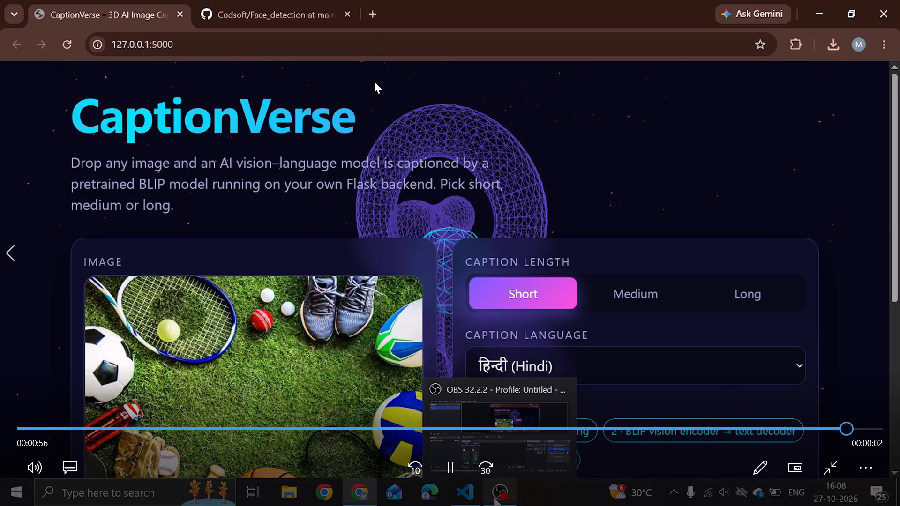
{"action": "left_click", "coordinate": [374, 82]}
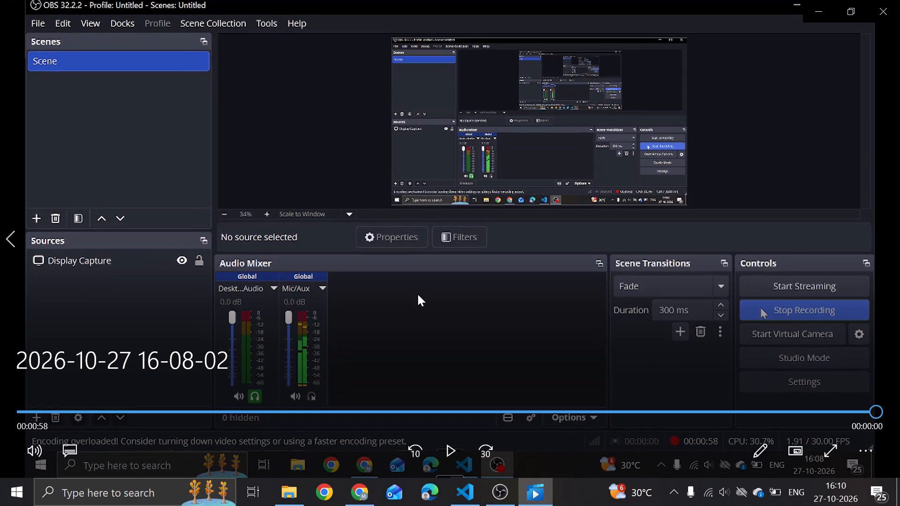
{"action": "key", "text": "Escape"}
{"action": "left_click", "coordinate": [891, 8]}
{"action": "left_click", "coordinate": [891, 8]}
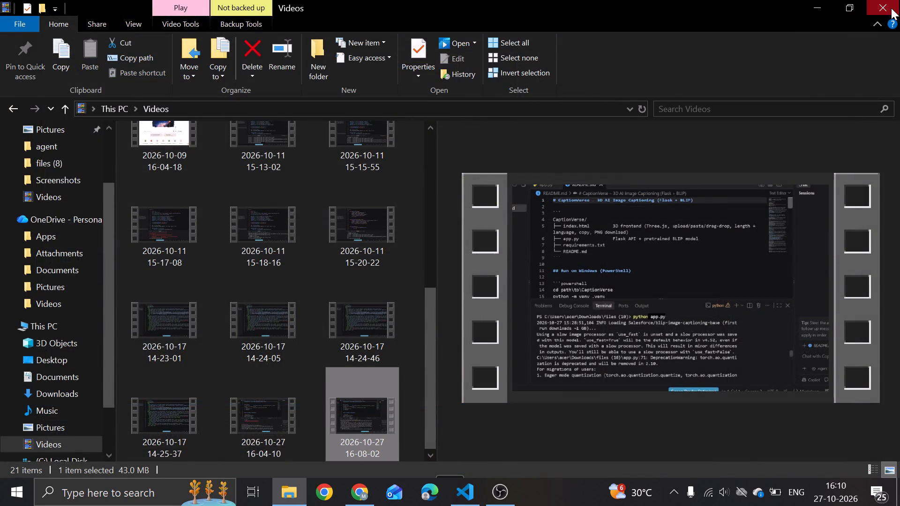
Search the web for "pixabay audio" in a new browser tab.
{"action": "left_click", "coordinate": [374, 11]}
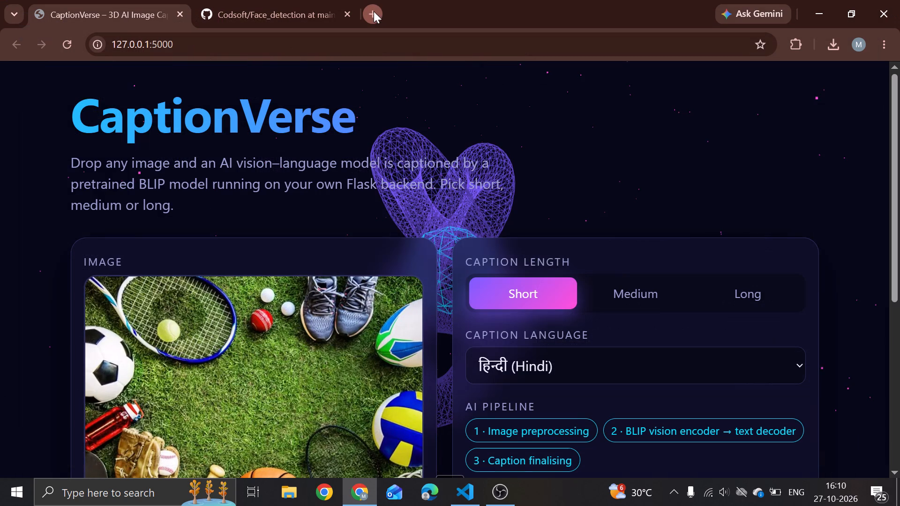
{"action": "left_click", "coordinate": [408, 47]}
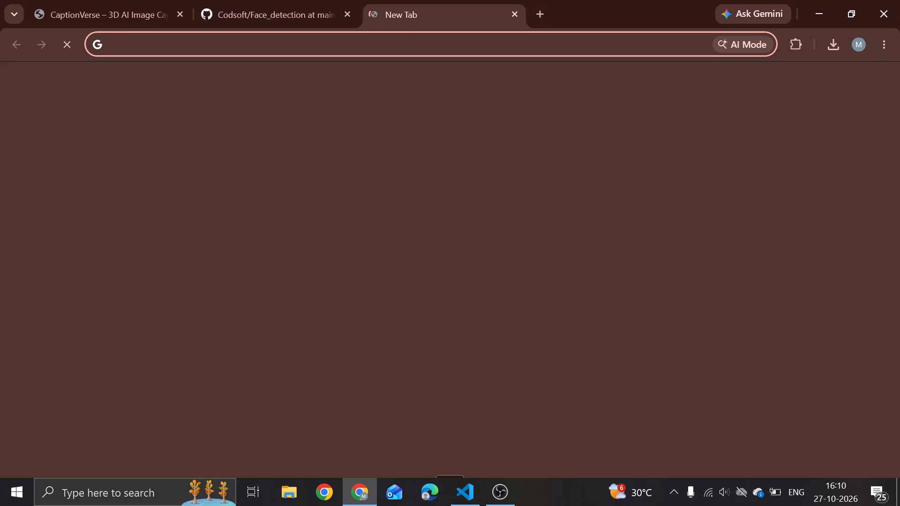
{"action": "type", "text": "pixa"}
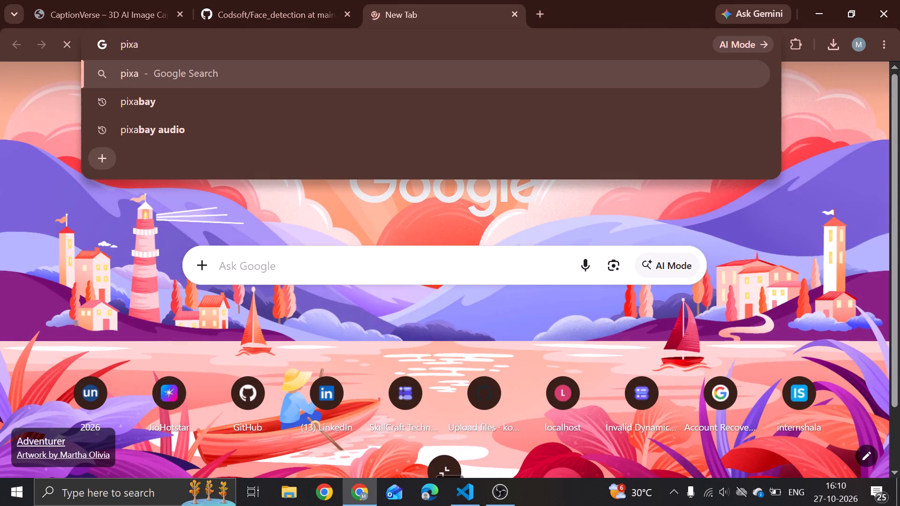
{"action": "key", "text": "Down"}
{"action": "key", "text": "Return"}
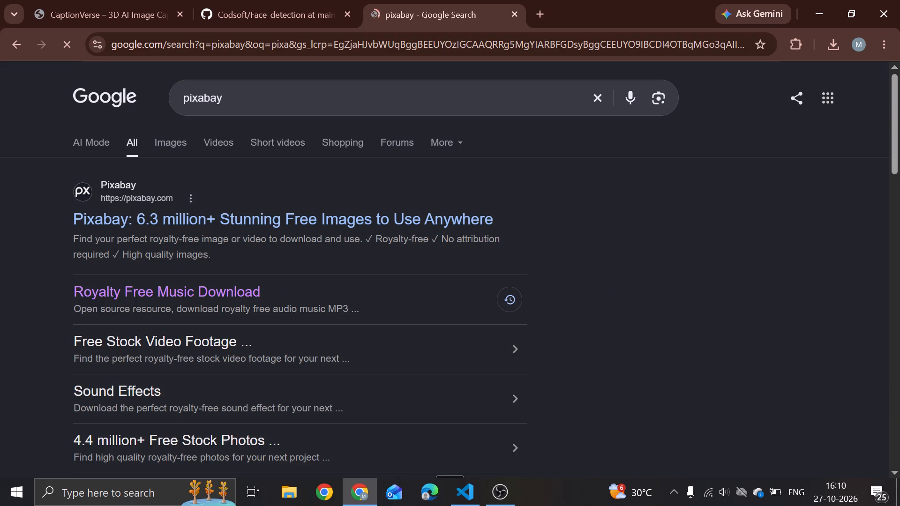
{"action": "left_click", "coordinate": [314, 99]}
{"action": "key", "text": "space"}
{"action": "type", "text": "audo"}
{"action": "key", "text": "BackSpace"}
{"action": "type", "text": "io"}
{"action": "key", "text": "Return"}
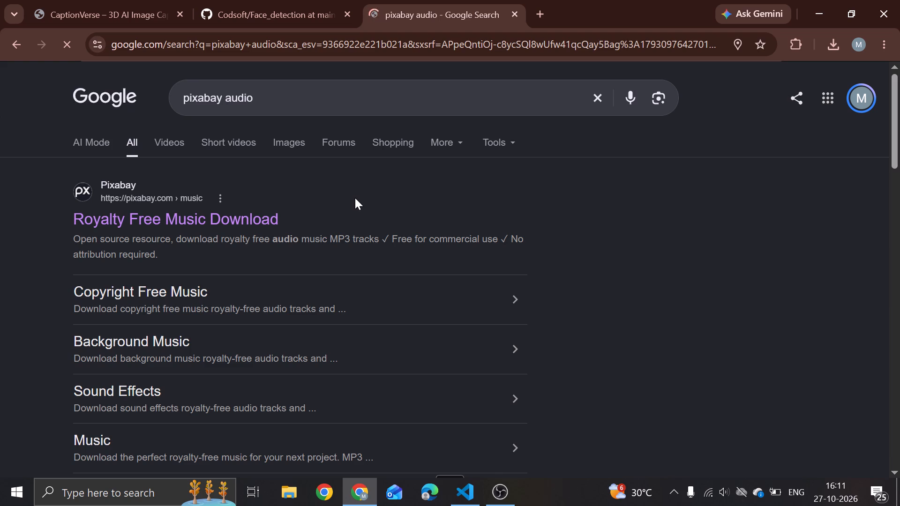
Open Pixabay's "Royalty Free Music Download" page from the search results.
{"action": "left_click_drag", "start_coordinate": [227, 233], "coordinate": [232, 227]}
{"action": "left_click", "coordinate": [232, 227]}
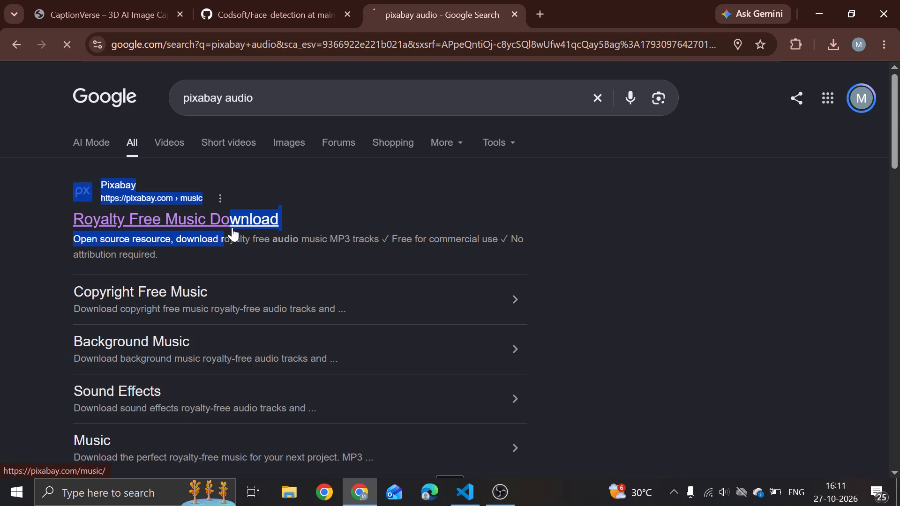
{"action": "left_click", "coordinate": [384, 231]}
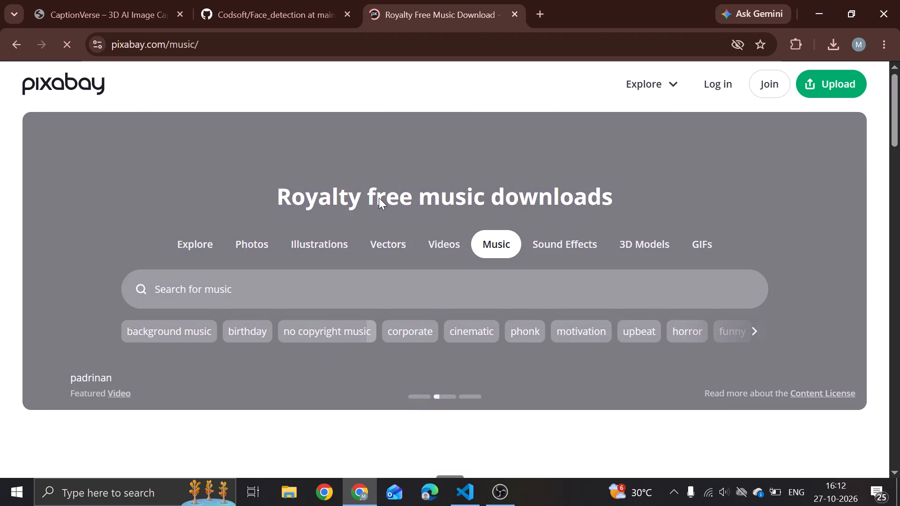
Preview the tracks Happy Latin Salsa Dance, Children Ukulele Upbeat Positive and Sport Intense Metal in Pixabay's music list.
{"action": "scroll", "coordinate": [379, 198], "scroll_direction": "down", "scroll_amount": 4}
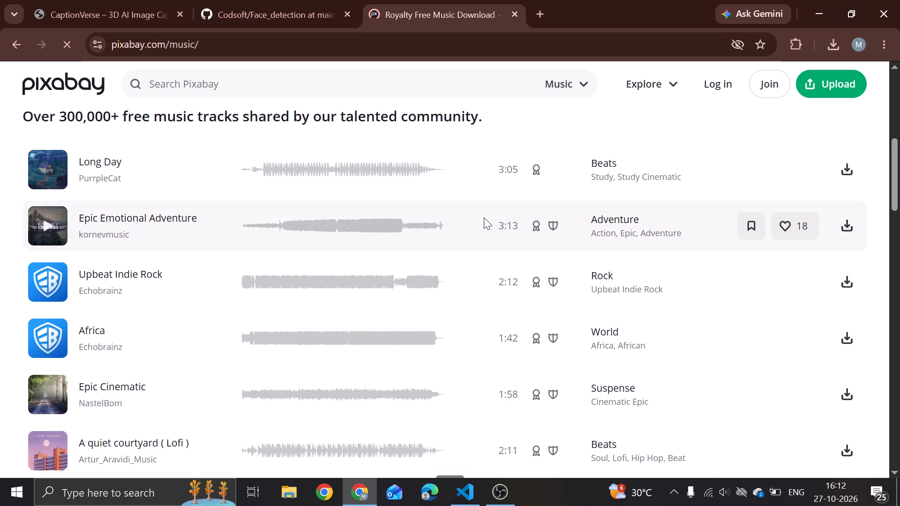
{"action": "scroll", "coordinate": [484, 217], "scroll_direction": "down", "scroll_amount": 4}
{"action": "scroll", "coordinate": [484, 217], "scroll_direction": "up", "scroll_amount": 1}
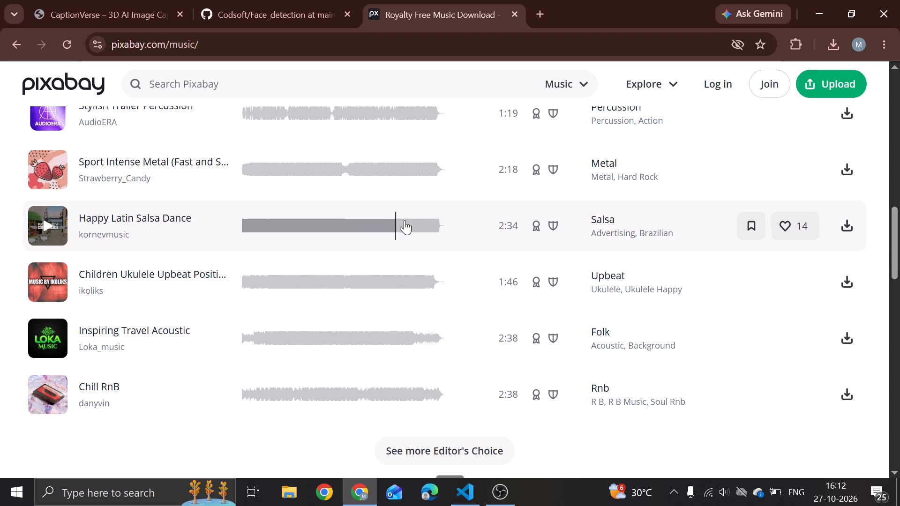
{"action": "scroll", "coordinate": [485, 201], "scroll_direction": "up", "scroll_amount": 1}
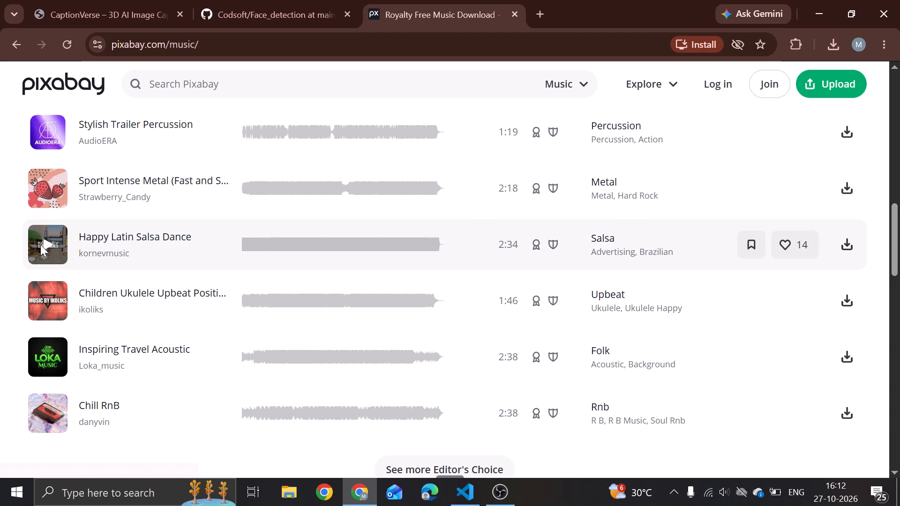
{"action": "left_click", "coordinate": [43, 244]}
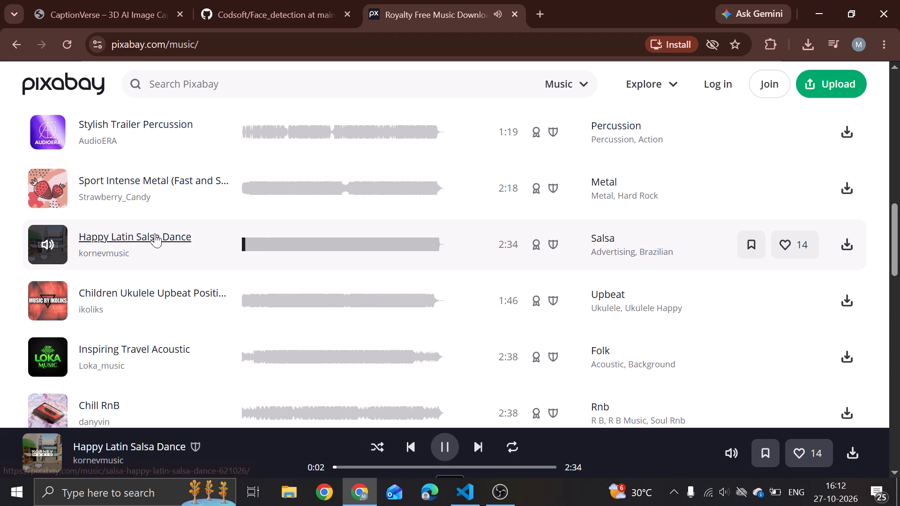
{"action": "left_click", "coordinate": [49, 304]}
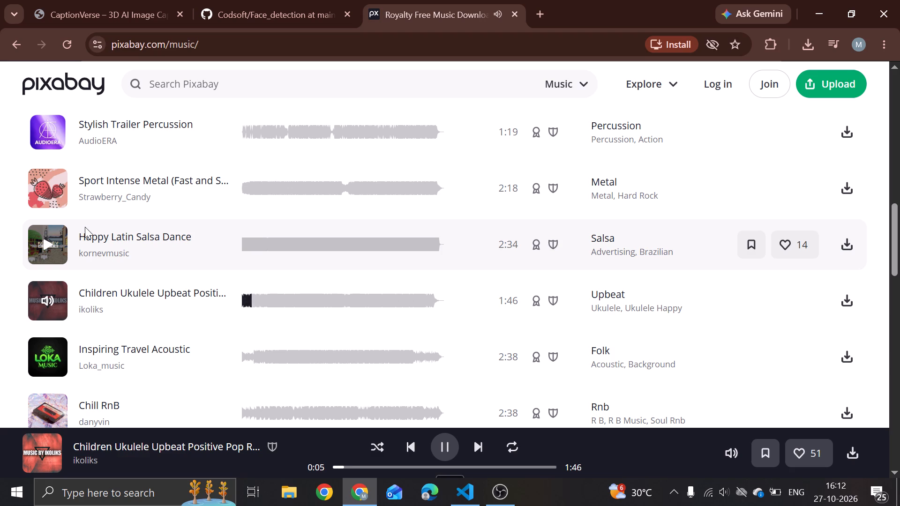
{"action": "left_click", "coordinate": [52, 192]}
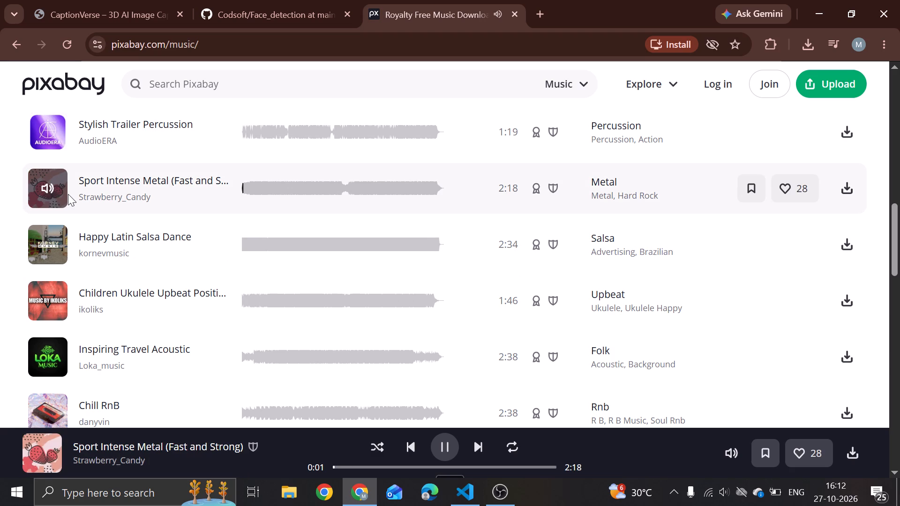
{"action": "left_click", "coordinate": [736, 457]}
{"action": "left_click", "coordinate": [736, 457]}
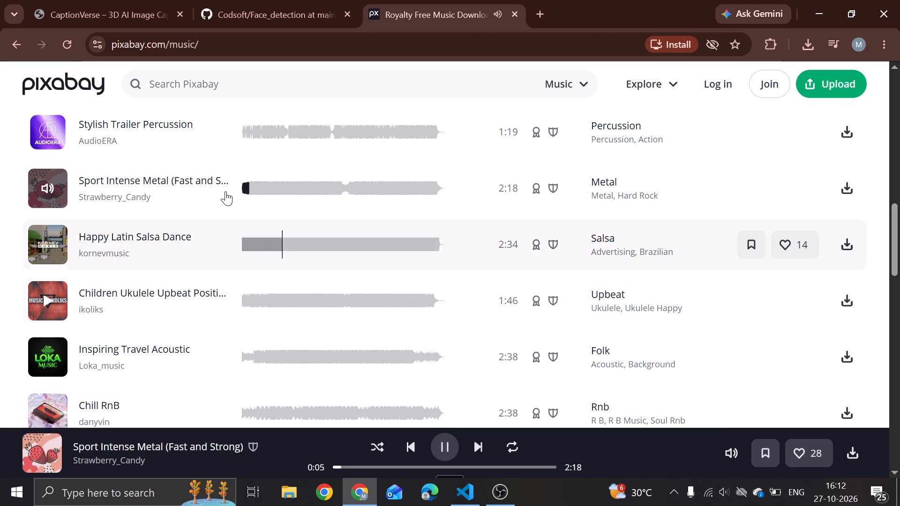
Preview the tracks A quiet courtyard (Lofi), Epic Cinematic and Epic Emotional Adventure higher up the music list.
{"action": "scroll", "coordinate": [218, 188], "scroll_direction": "up", "scroll_amount": 1}
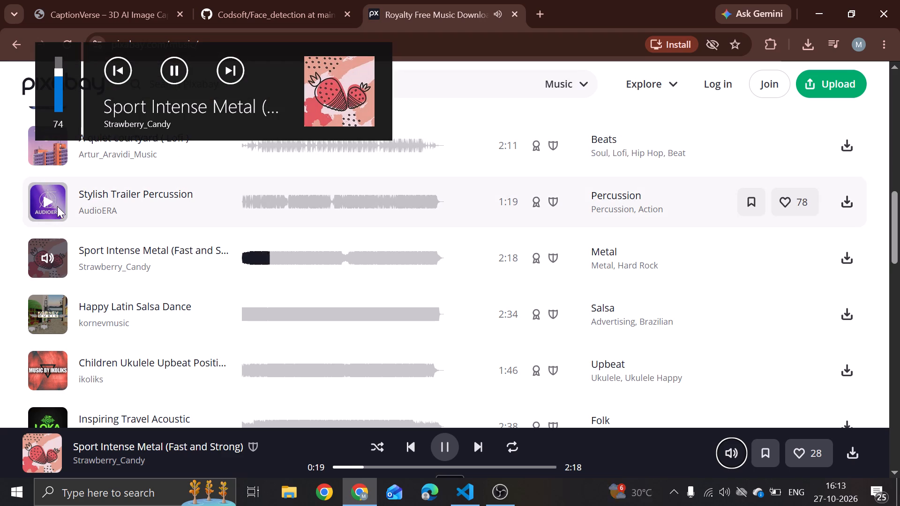
{"action": "scroll", "coordinate": [57, 206], "scroll_direction": "up", "scroll_amount": 1}
{"action": "left_click", "coordinate": [44, 227]}
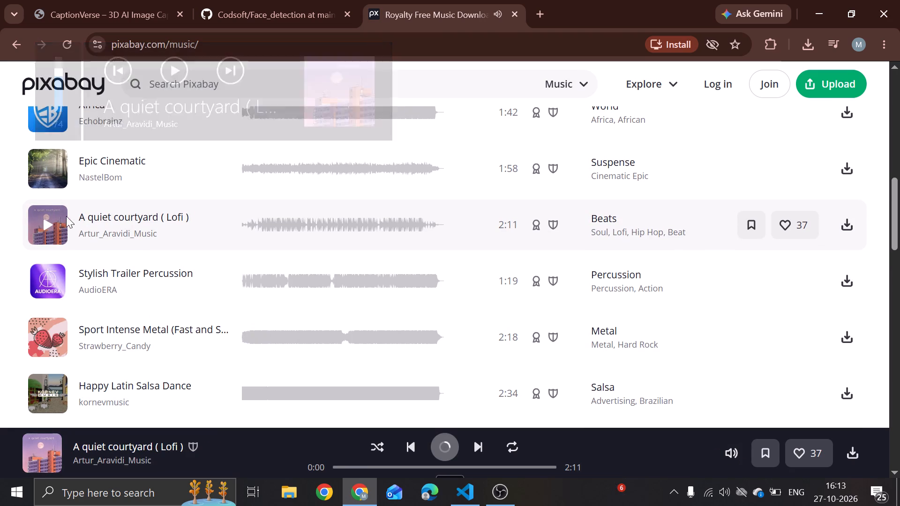
{"action": "left_click", "coordinate": [42, 222]}
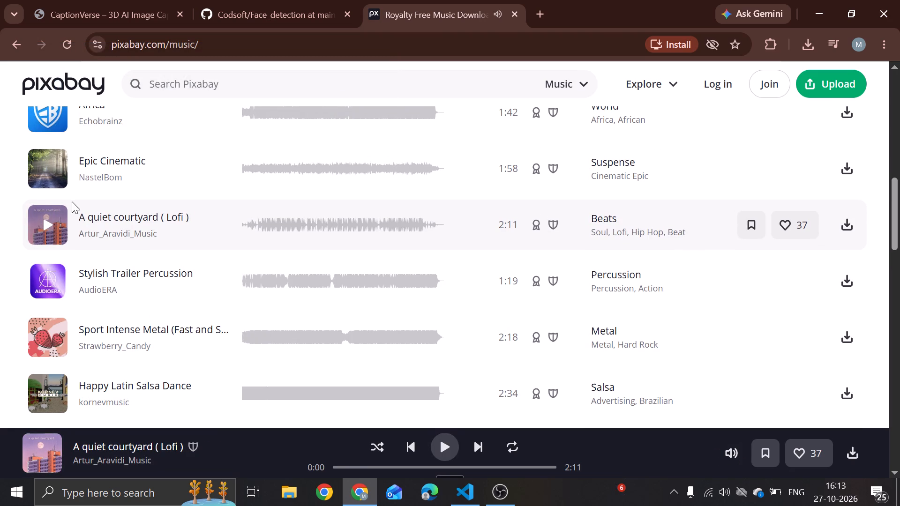
{"action": "left_click", "coordinate": [47, 225]}
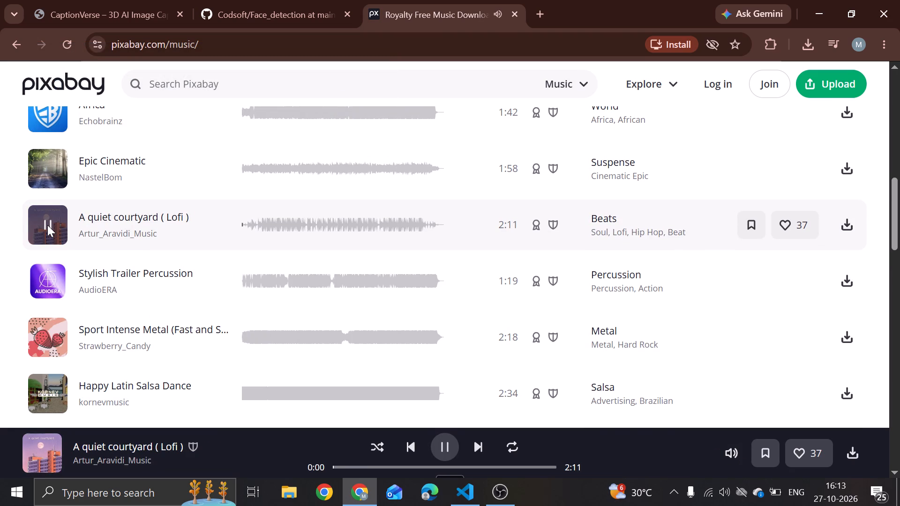
{"action": "scroll", "coordinate": [47, 225], "scroll_direction": "up", "scroll_amount": 1}
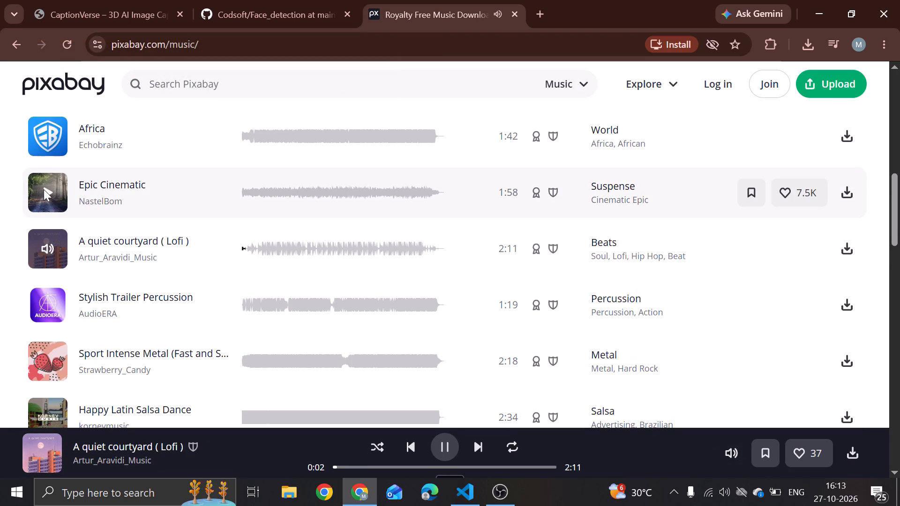
{"action": "left_click", "coordinate": [44, 189]}
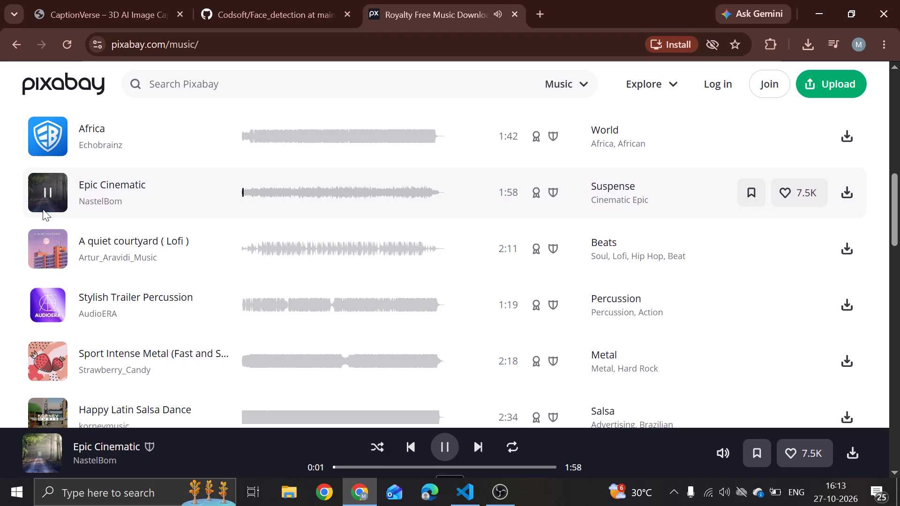
{"action": "scroll", "coordinate": [63, 183], "scroll_direction": "up", "scroll_amount": 2}
{"action": "left_click", "coordinate": [46, 194]}
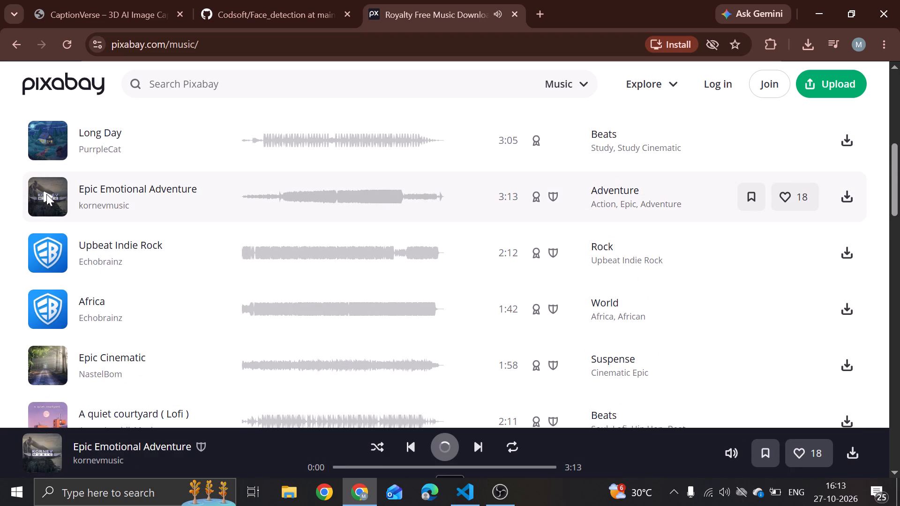
Preview the tracks Chill RnB, Inspiring Travel Acoustic and Children Ukulele Upbeat Positive, working upward from the end of the music list.
{"action": "scroll", "coordinate": [46, 194], "scroll_direction": "up", "scroll_amount": 2}
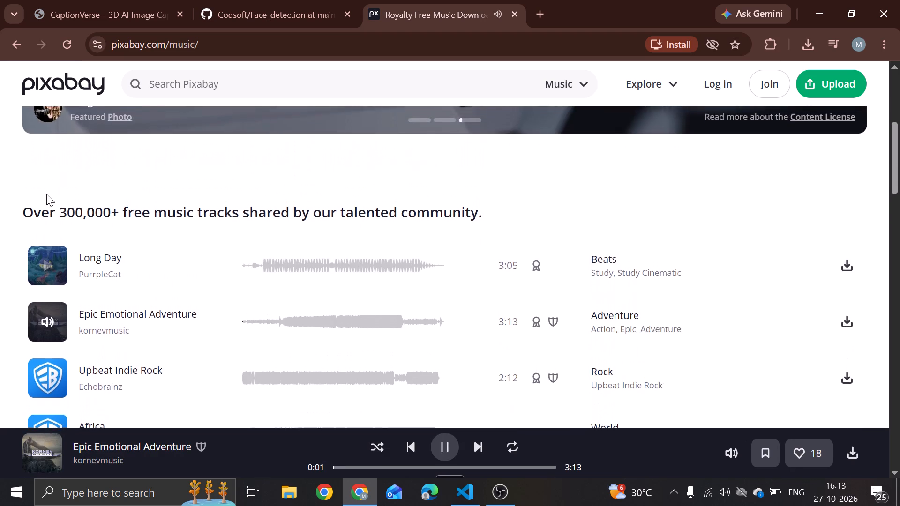
{"action": "scroll", "coordinate": [46, 194], "scroll_direction": "down", "scroll_amount": 6}
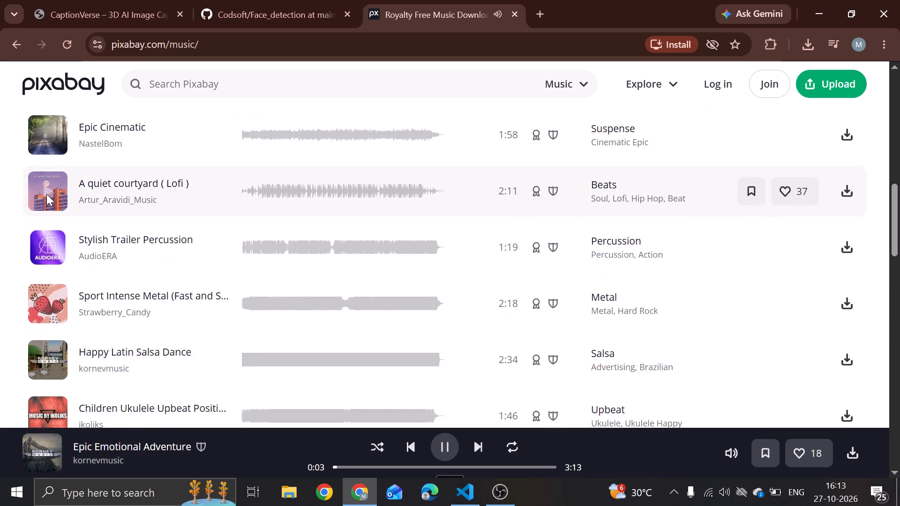
{"action": "scroll", "coordinate": [46, 194], "scroll_direction": "down", "scroll_amount": 2}
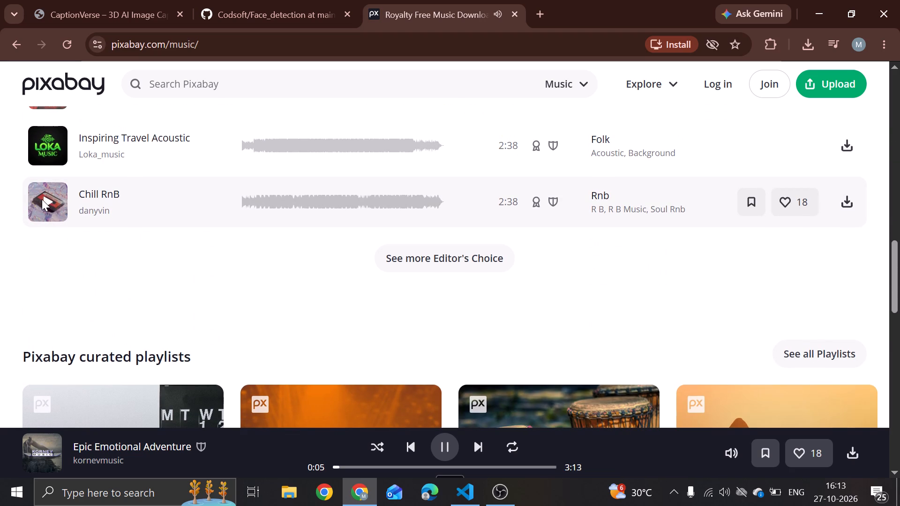
{"action": "left_click", "coordinate": [42, 199]}
{"action": "left_click", "coordinate": [49, 201]}
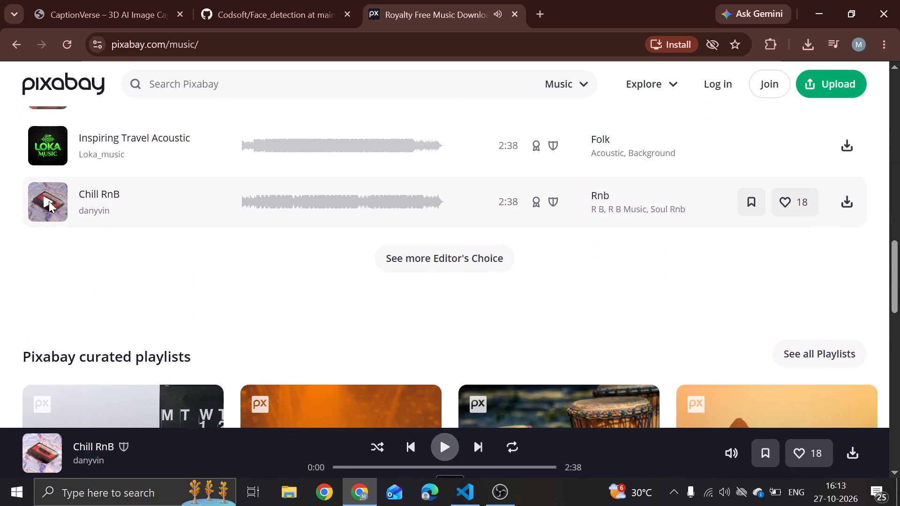
{"action": "left_click", "coordinate": [49, 201]}
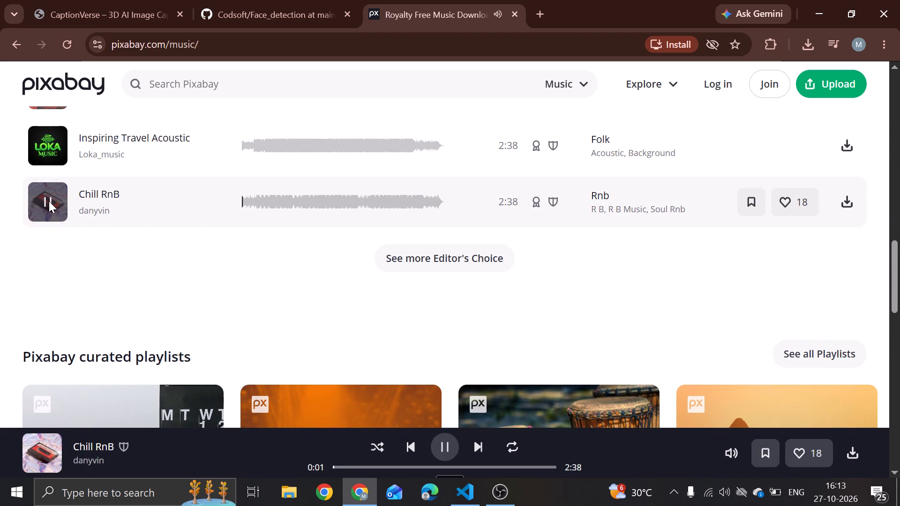
{"action": "scroll", "coordinate": [49, 201], "scroll_direction": "up", "scroll_amount": 1}
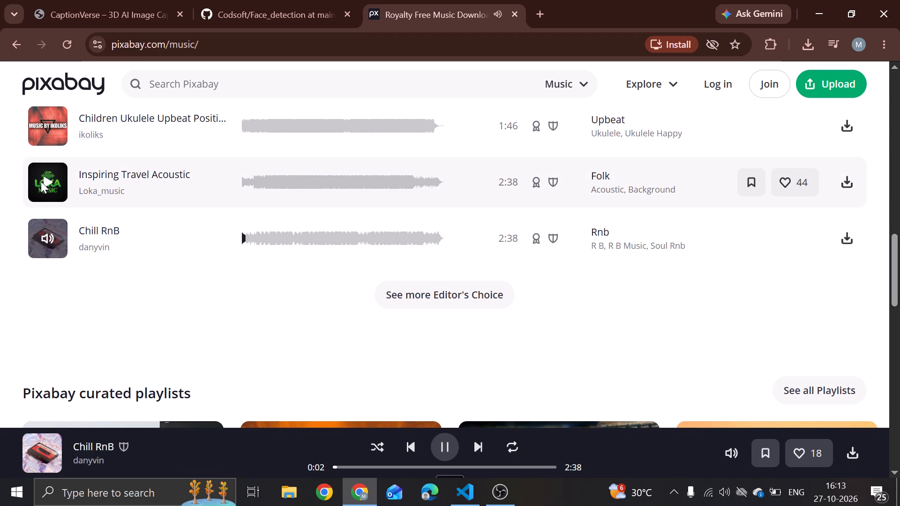
{"action": "left_click", "coordinate": [41, 181]}
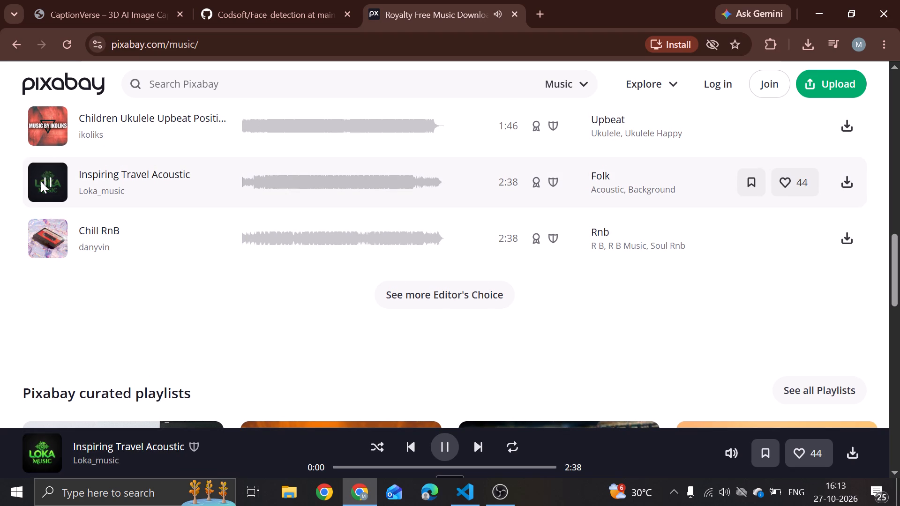
{"action": "scroll", "coordinate": [41, 181], "scroll_direction": "up", "scroll_amount": 1}
{"action": "left_click", "coordinate": [45, 168]}
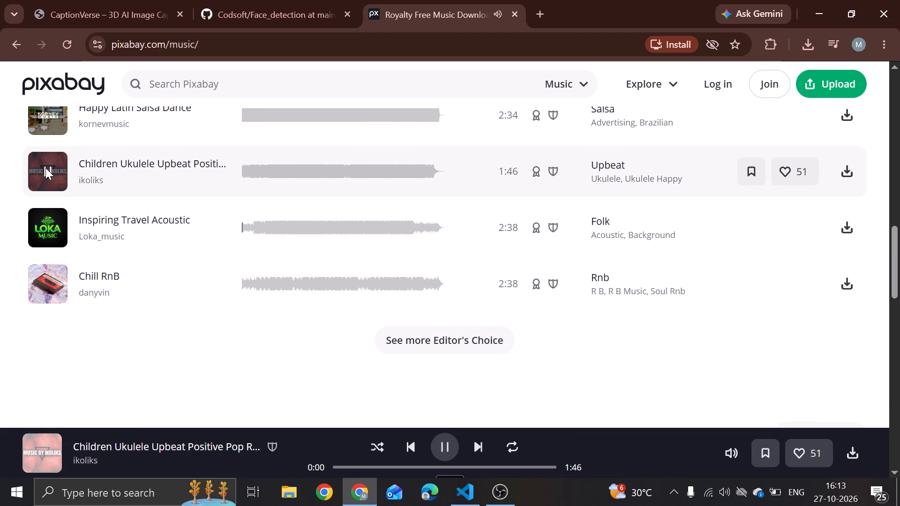
{"action": "scroll", "coordinate": [45, 168], "scroll_direction": "up", "scroll_amount": 1}
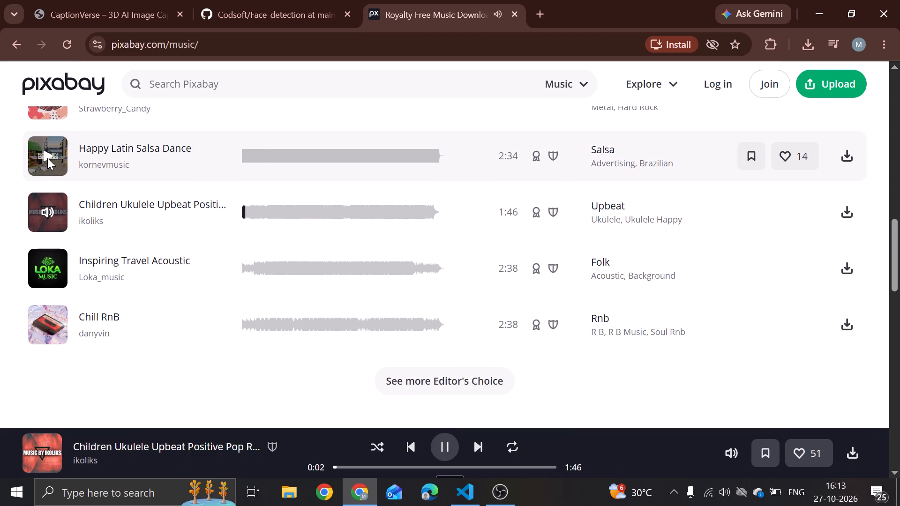
{"action": "scroll", "coordinate": [47, 158], "scroll_direction": "down", "scroll_amount": 2}
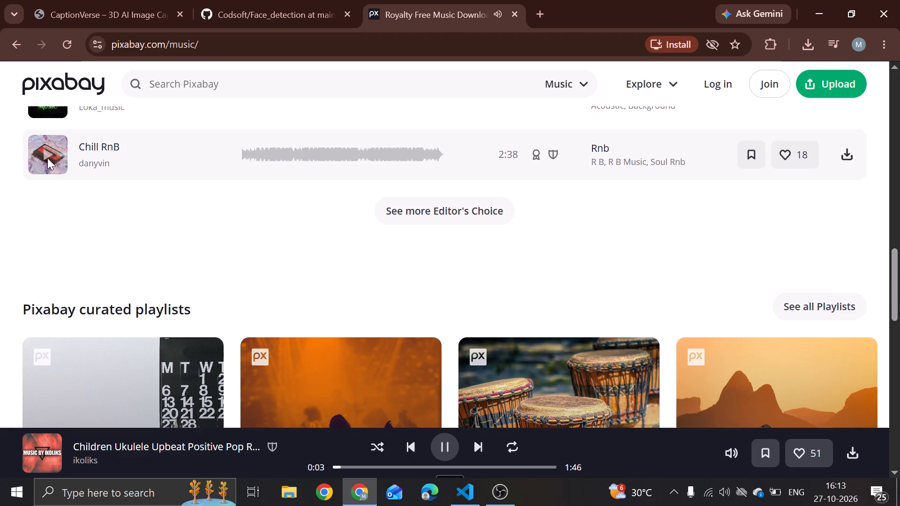
{"action": "scroll", "coordinate": [405, 204], "scroll_direction": "down", "scroll_amount": 2}
{"action": "scroll", "coordinate": [405, 204], "scroll_direction": "up", "scroll_amount": 6}
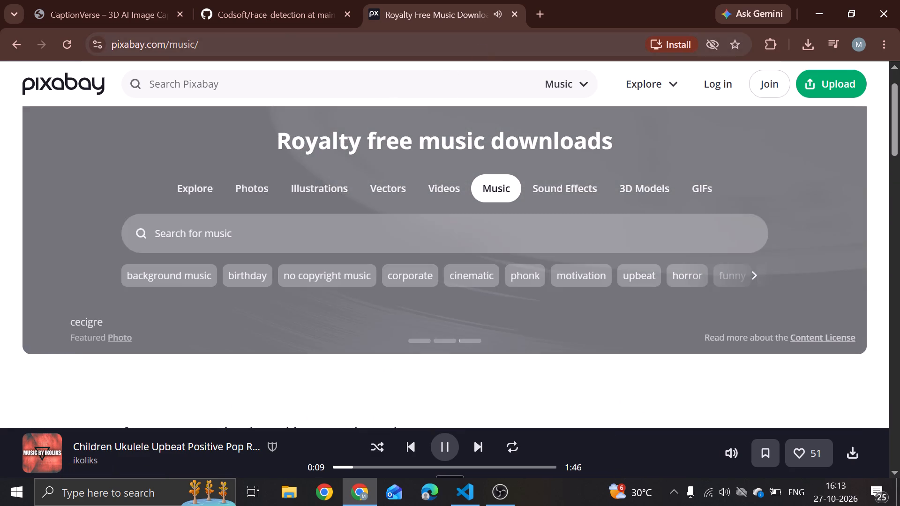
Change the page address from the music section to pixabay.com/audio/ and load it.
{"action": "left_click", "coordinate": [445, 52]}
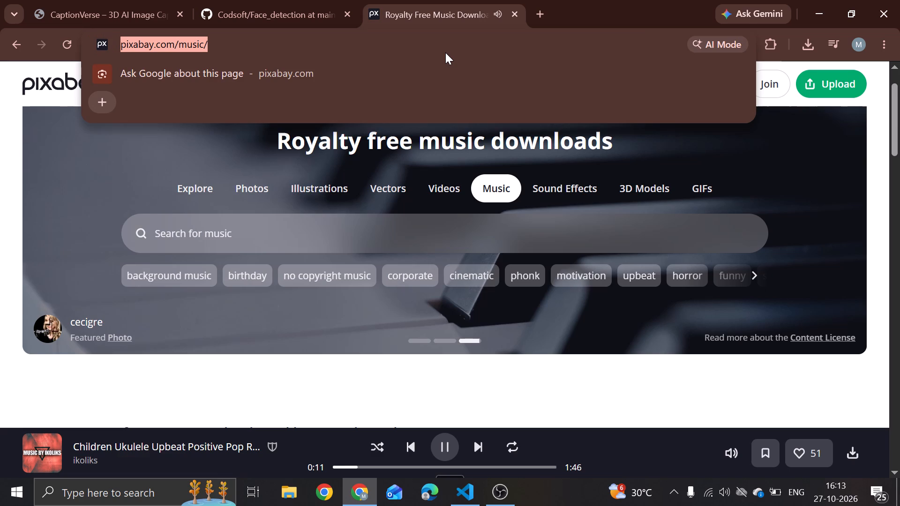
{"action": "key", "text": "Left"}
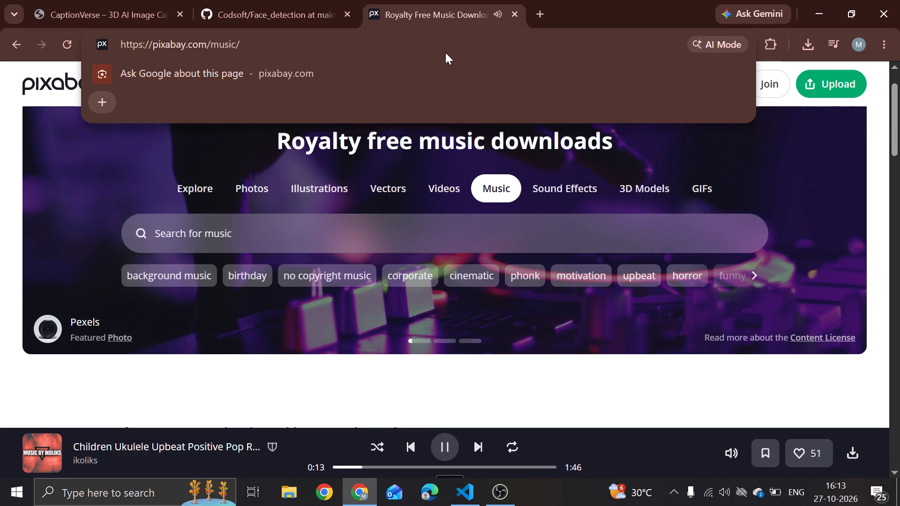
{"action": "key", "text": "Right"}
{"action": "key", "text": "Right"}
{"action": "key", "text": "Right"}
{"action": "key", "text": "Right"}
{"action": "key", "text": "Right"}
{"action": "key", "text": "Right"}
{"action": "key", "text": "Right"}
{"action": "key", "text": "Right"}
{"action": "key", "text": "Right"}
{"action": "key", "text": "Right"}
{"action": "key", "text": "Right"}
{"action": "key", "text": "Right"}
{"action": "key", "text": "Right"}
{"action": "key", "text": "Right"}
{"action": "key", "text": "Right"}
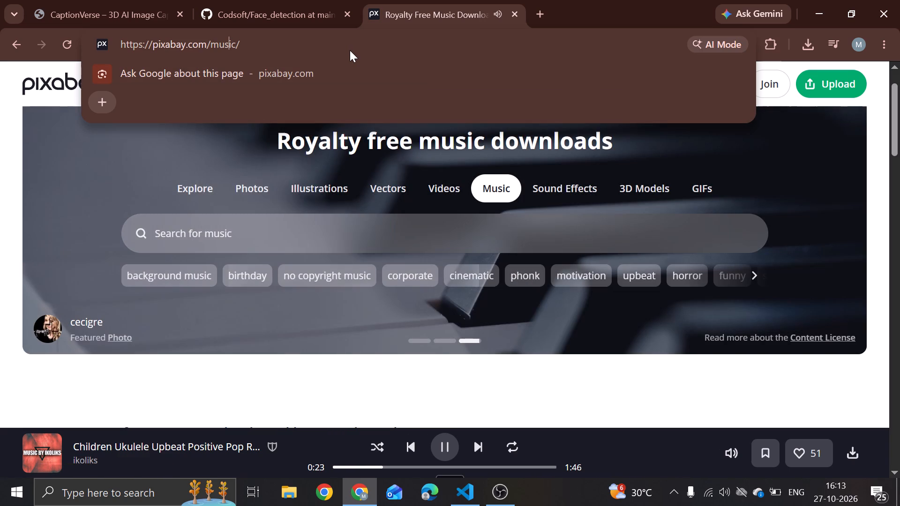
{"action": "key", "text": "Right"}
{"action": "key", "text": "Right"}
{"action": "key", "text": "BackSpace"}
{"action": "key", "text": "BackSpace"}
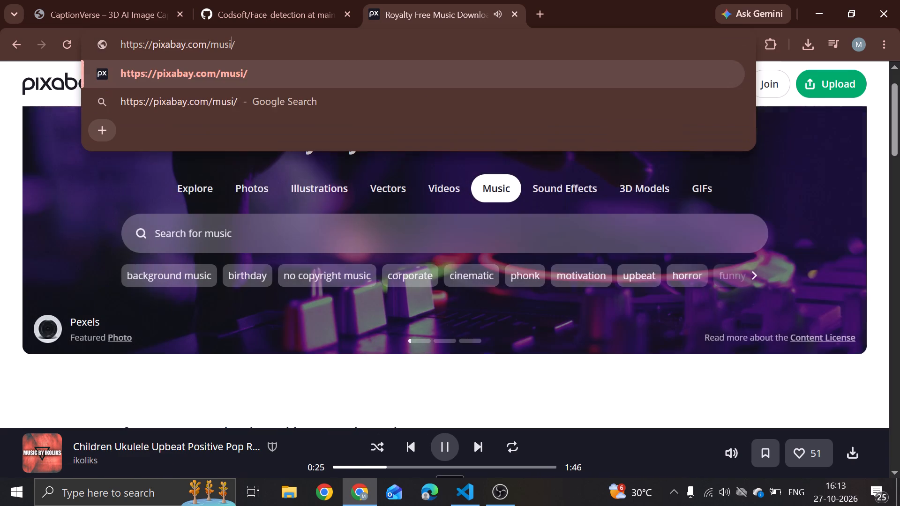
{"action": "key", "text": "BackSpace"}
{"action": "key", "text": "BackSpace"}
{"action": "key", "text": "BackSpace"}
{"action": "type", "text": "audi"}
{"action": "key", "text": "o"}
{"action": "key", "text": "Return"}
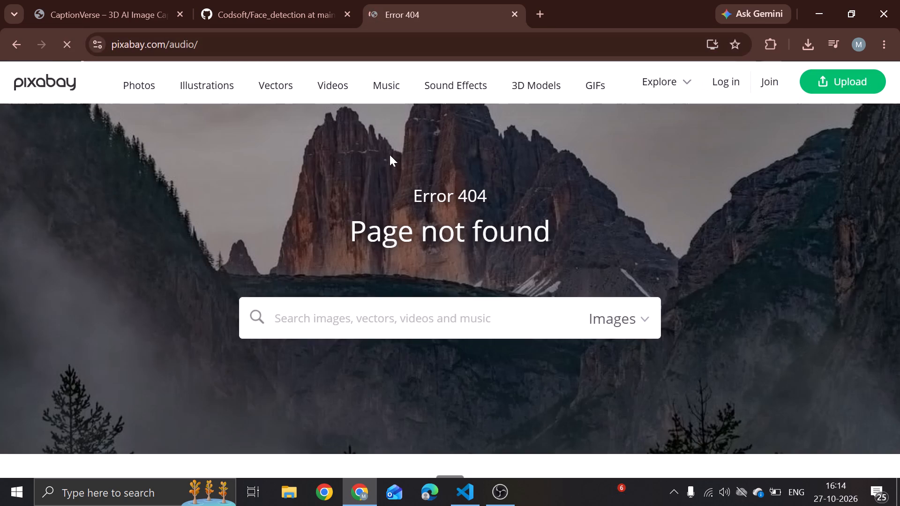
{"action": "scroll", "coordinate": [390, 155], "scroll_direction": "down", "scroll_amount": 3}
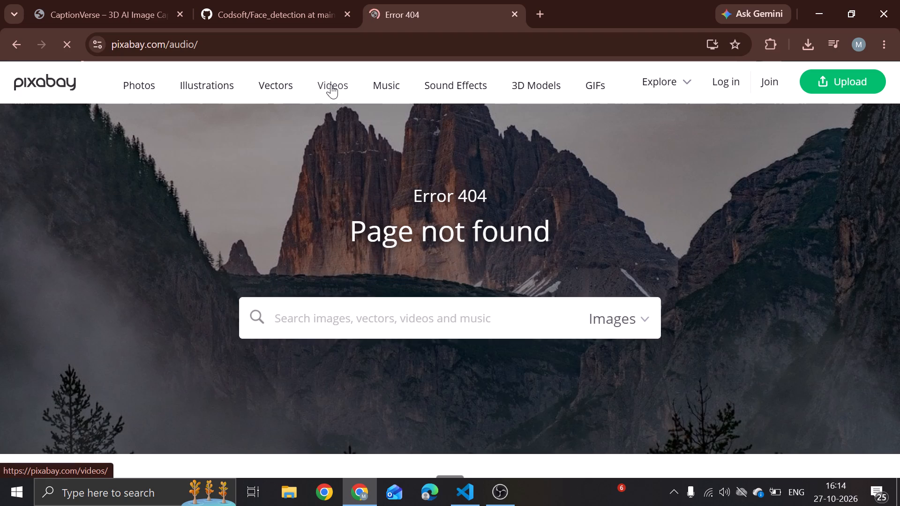
Open Pixabay's Sound Effects page, preview I Know This Is The End (short version) and look through the listed effects.
{"action": "left_click", "coordinate": [447, 82]}
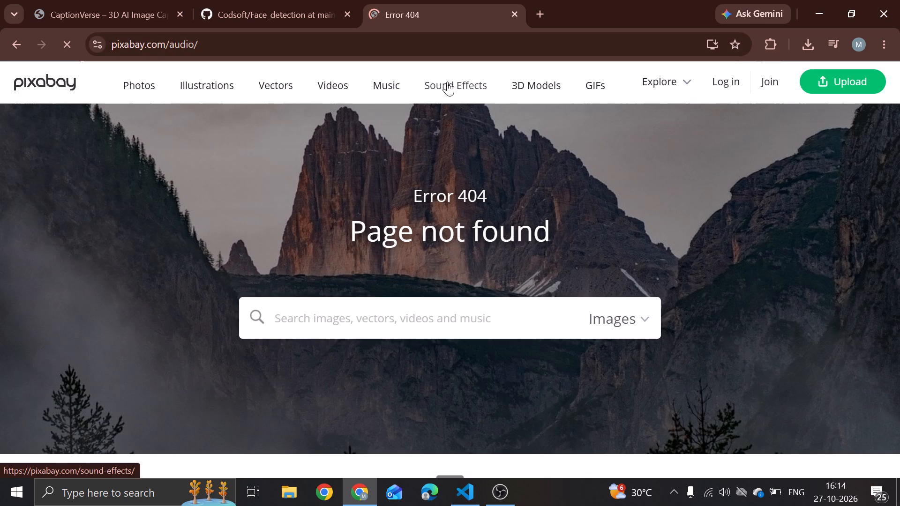
{"action": "left_click", "coordinate": [447, 82]}
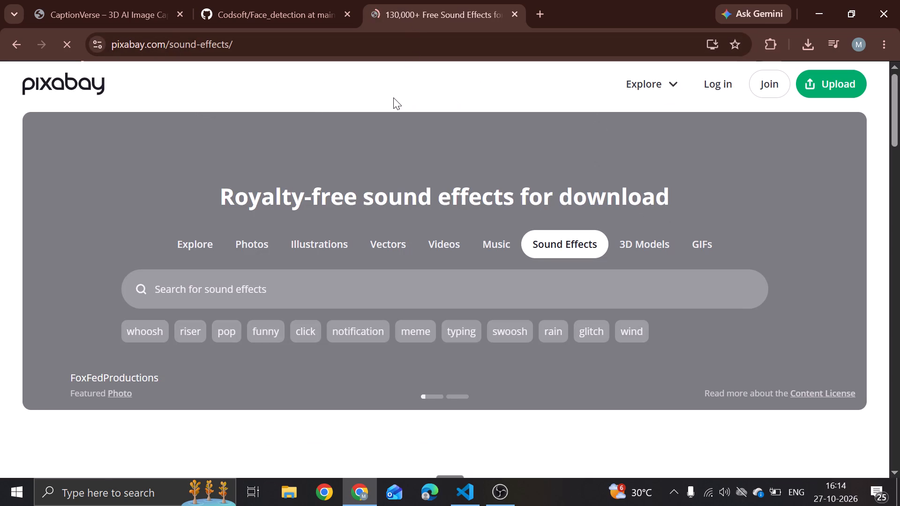
{"action": "scroll", "coordinate": [367, 159], "scroll_direction": "down", "scroll_amount": 3}
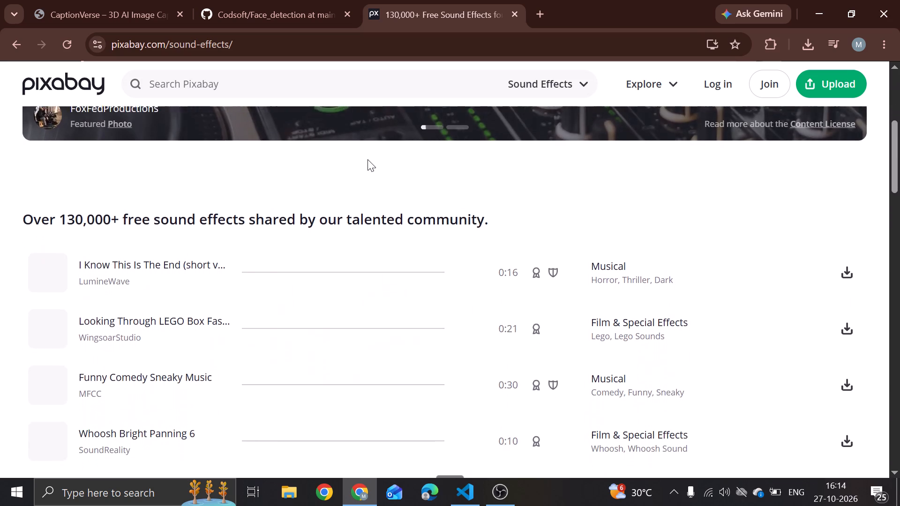
{"action": "scroll", "coordinate": [367, 159], "scroll_direction": "down", "scroll_amount": 1}
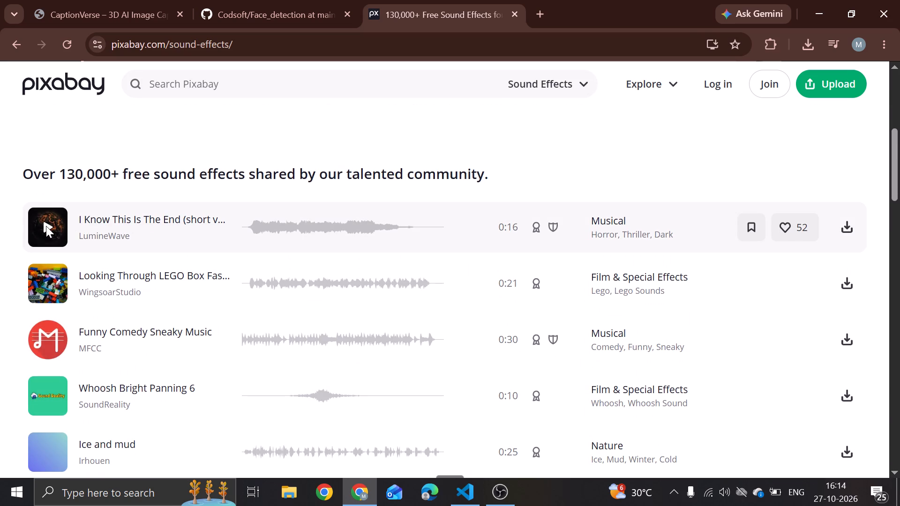
{"action": "left_click", "coordinate": [46, 226]}
{"action": "left_click", "coordinate": [46, 226]}
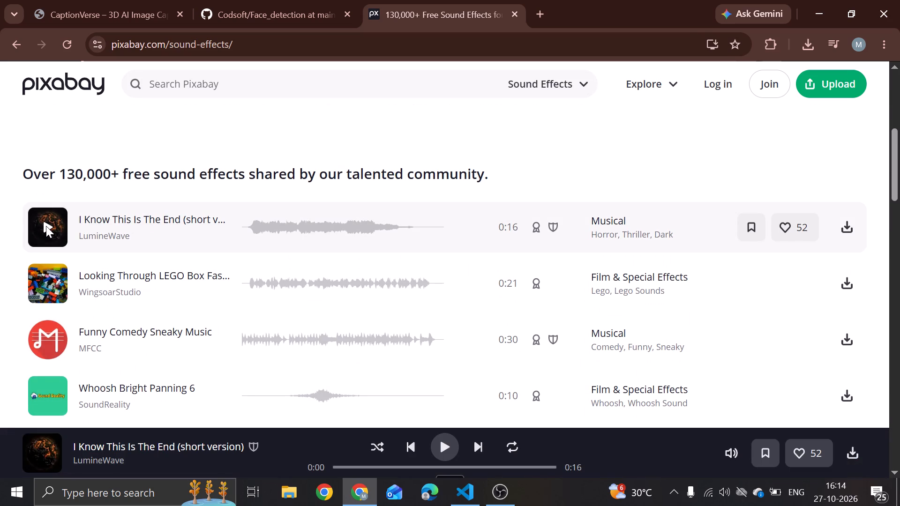
{"action": "left_click", "coordinate": [46, 226]}
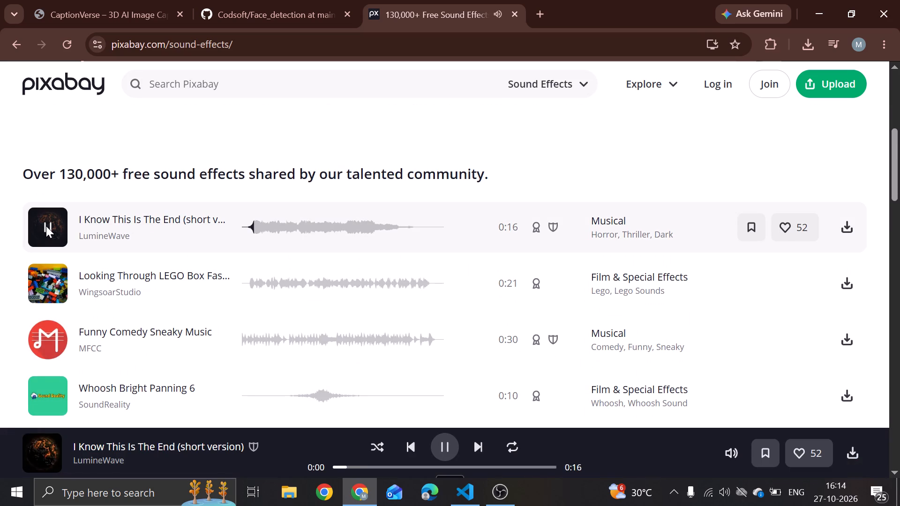
{"action": "scroll", "coordinate": [46, 226], "scroll_direction": "down", "scroll_amount": 3}
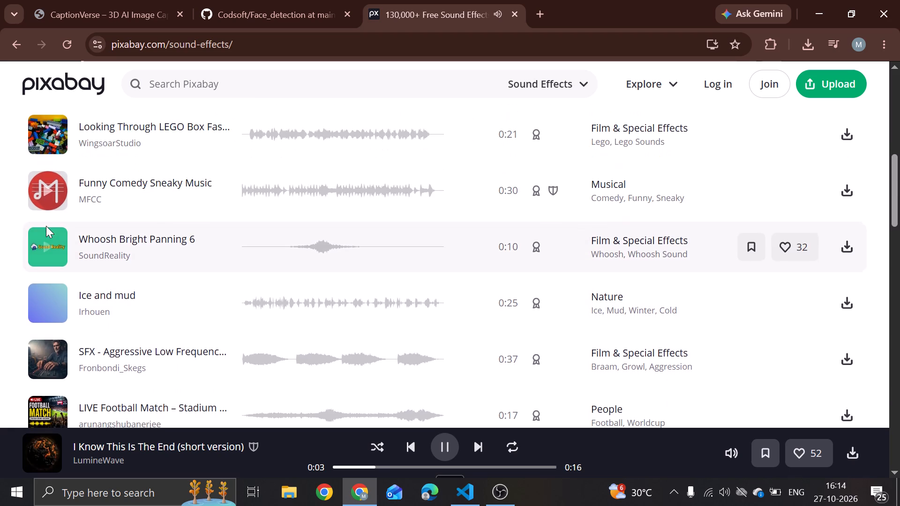
{"action": "scroll", "coordinate": [46, 226], "scroll_direction": "down", "scroll_amount": 5}
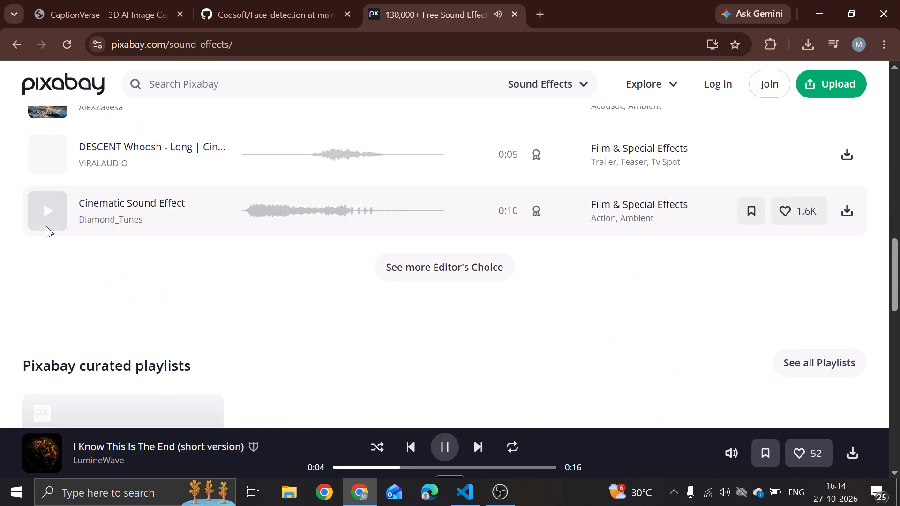
{"action": "scroll", "coordinate": [46, 226], "scroll_direction": "up", "scroll_amount": 8}
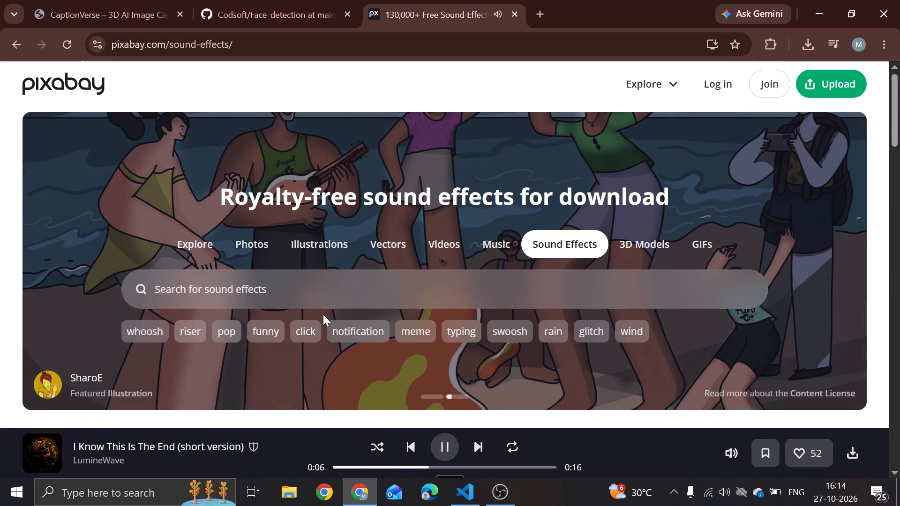
Go back to Pixabay's Music page and preview the track Long Day.
{"action": "left_click", "coordinate": [482, 239]}
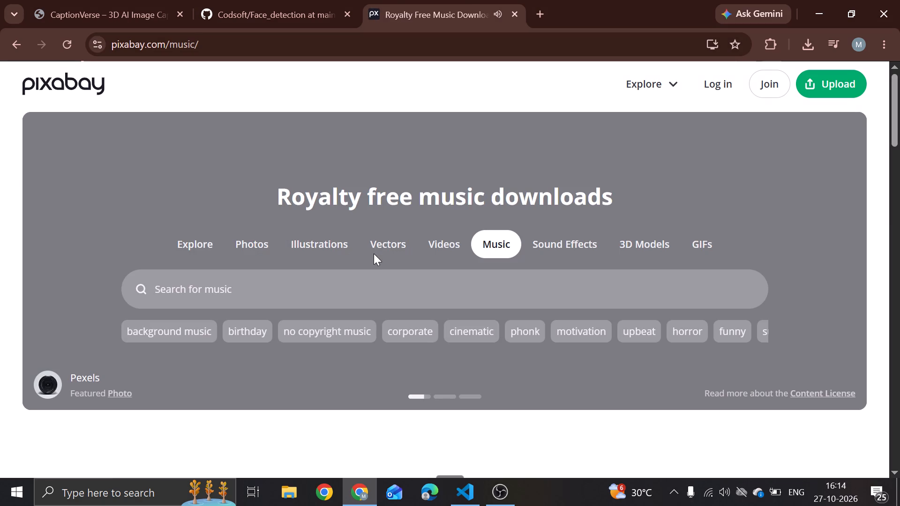
{"action": "scroll", "coordinate": [376, 232], "scroll_direction": "down", "scroll_amount": 1}
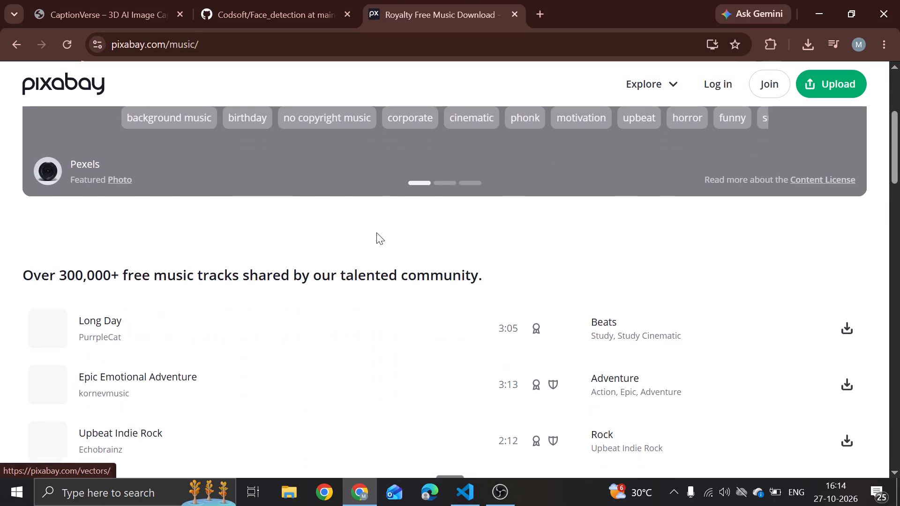
{"action": "scroll", "coordinate": [376, 232], "scroll_direction": "up", "scroll_amount": 1}
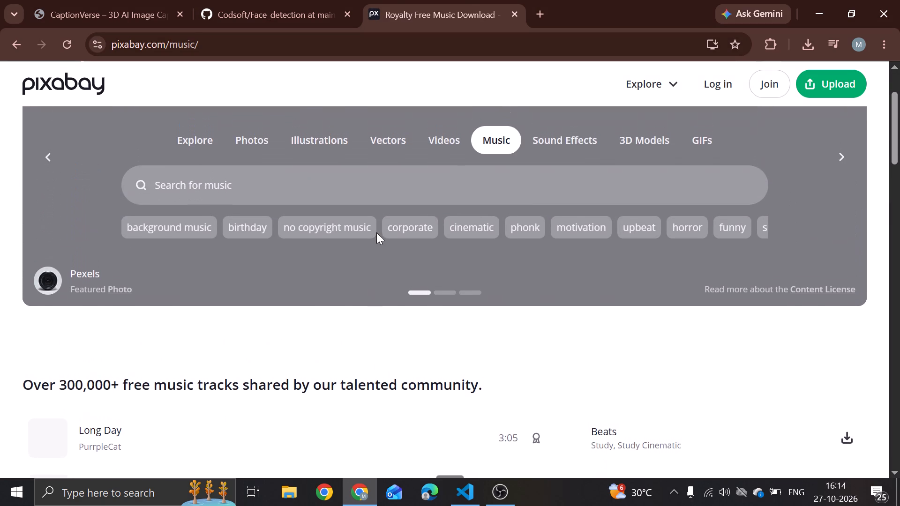
{"action": "scroll", "coordinate": [374, 303], "scroll_direction": "down", "scroll_amount": 4}
{"action": "scroll", "coordinate": [374, 303], "scroll_direction": "up", "scroll_amount": 2}
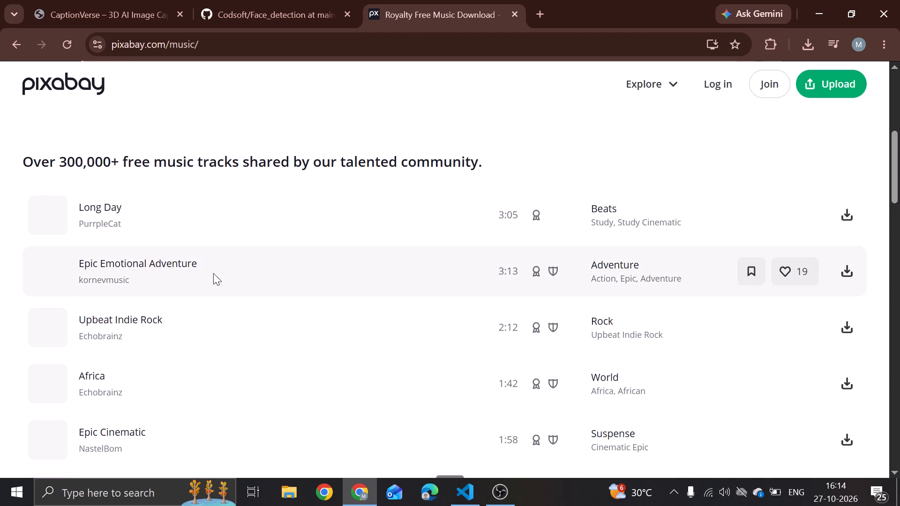
{"action": "scroll", "coordinate": [221, 256], "scroll_direction": "up", "scroll_amount": 1}
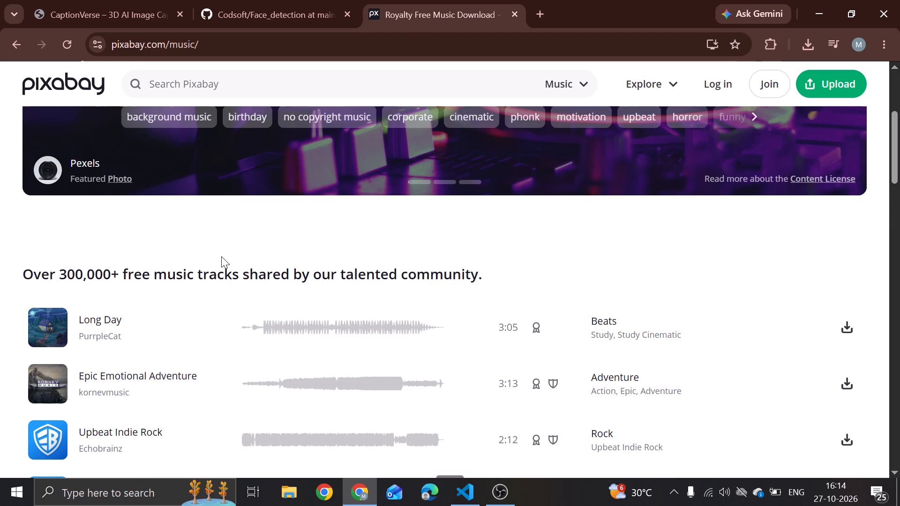
{"action": "left_click", "coordinate": [48, 324]}
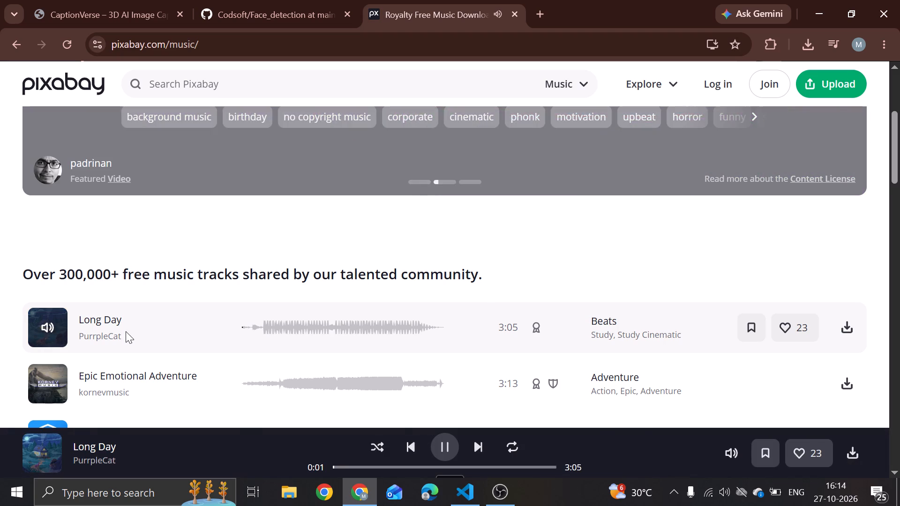
Open the full Editor's Choice music listing from the end of the track list.
{"action": "scroll", "coordinate": [126, 331], "scroll_direction": "down", "scroll_amount": 3}
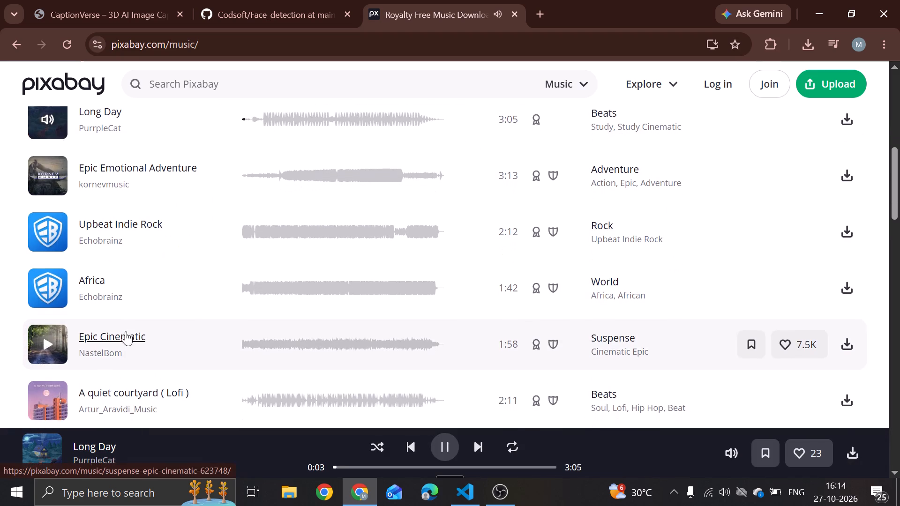
{"action": "scroll", "coordinate": [126, 331], "scroll_direction": "down", "scroll_amount": 4}
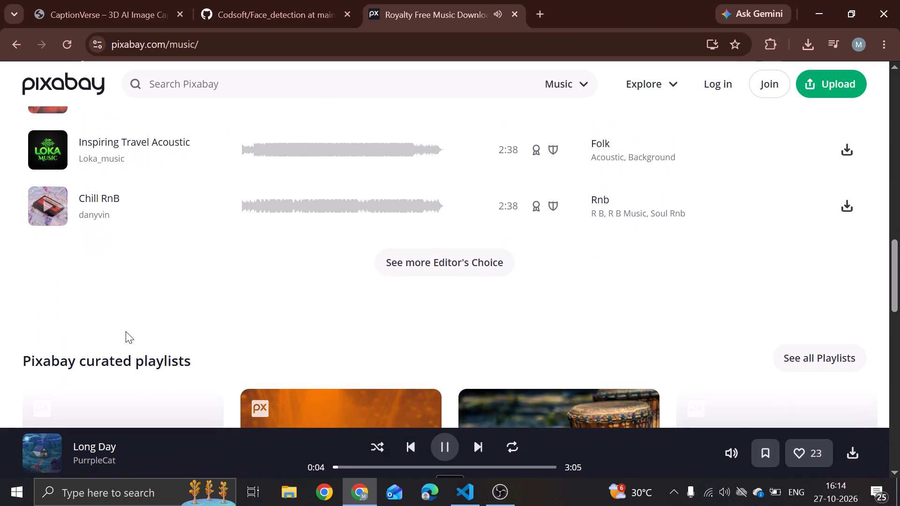
{"action": "left_click", "coordinate": [440, 265]}
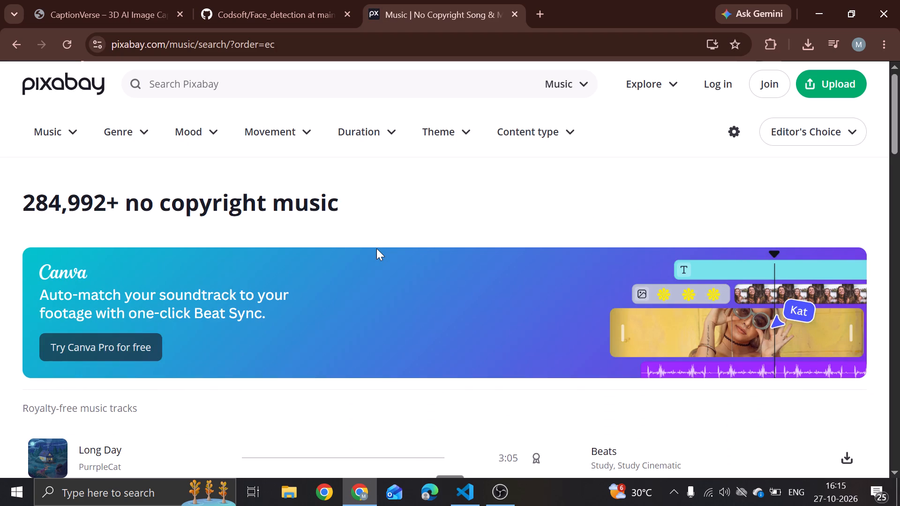
Preview the tracks Stylish Trailer Percussion and Sport Intense Metal in the Editor's Choice music listing.
{"action": "scroll", "coordinate": [376, 248], "scroll_direction": "up", "scroll_amount": 1}
{"action": "scroll", "coordinate": [376, 248], "scroll_direction": "down", "scroll_amount": 3}
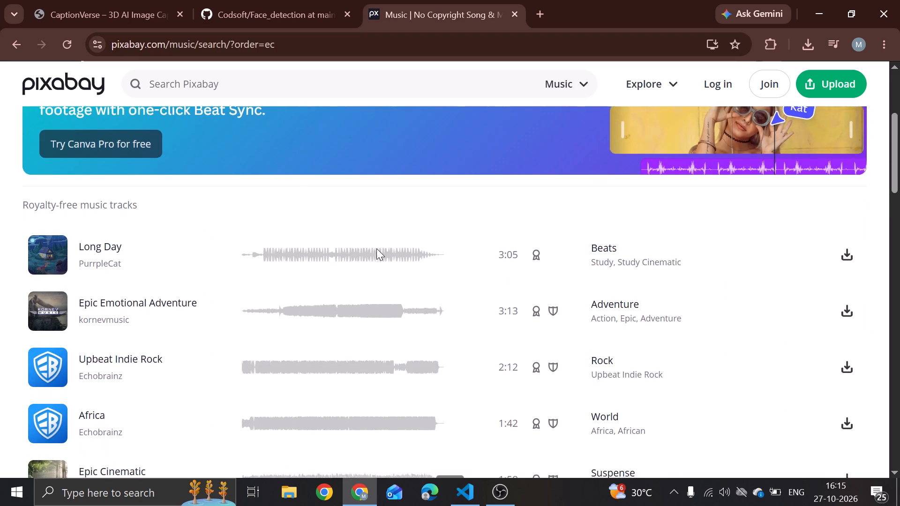
{"action": "scroll", "coordinate": [376, 248], "scroll_direction": "down", "scroll_amount": 1}
{"action": "scroll", "coordinate": [317, 280], "scroll_direction": "down", "scroll_amount": 1}
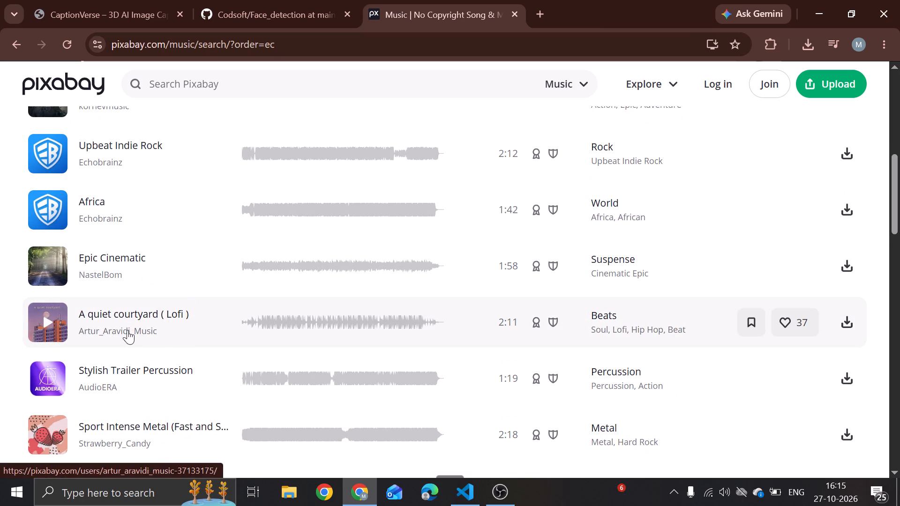
{"action": "left_click", "coordinate": [47, 379]}
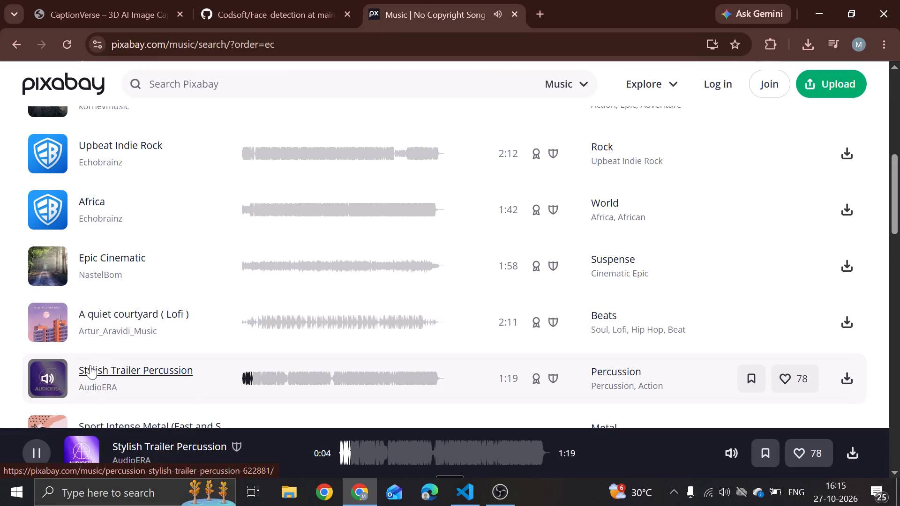
{"action": "scroll", "coordinate": [90, 365], "scroll_direction": "down", "scroll_amount": 2}
{"action": "left_click", "coordinate": [50, 297]}
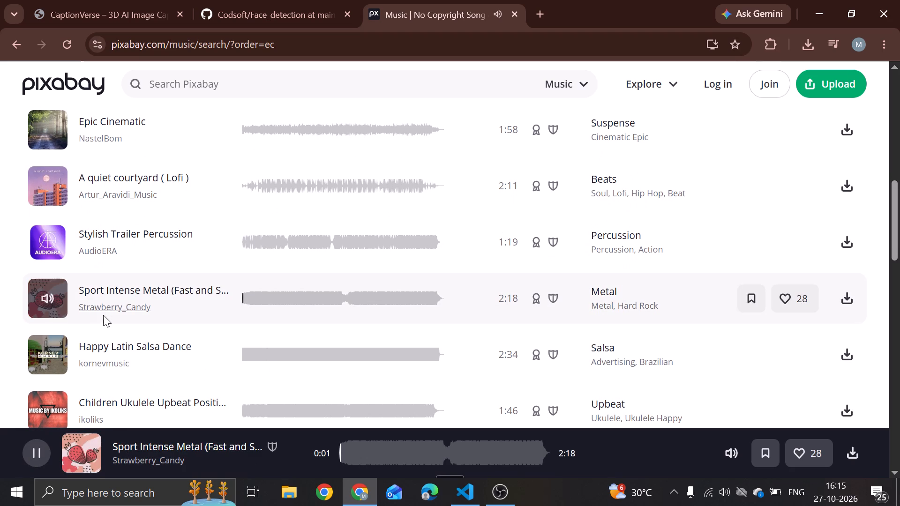
{"action": "scroll", "coordinate": [104, 318], "scroll_direction": "down", "scroll_amount": 1}
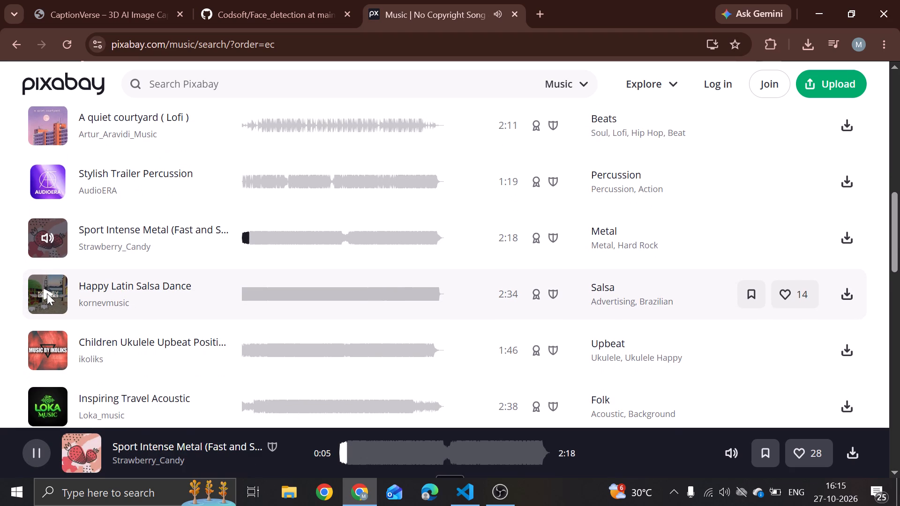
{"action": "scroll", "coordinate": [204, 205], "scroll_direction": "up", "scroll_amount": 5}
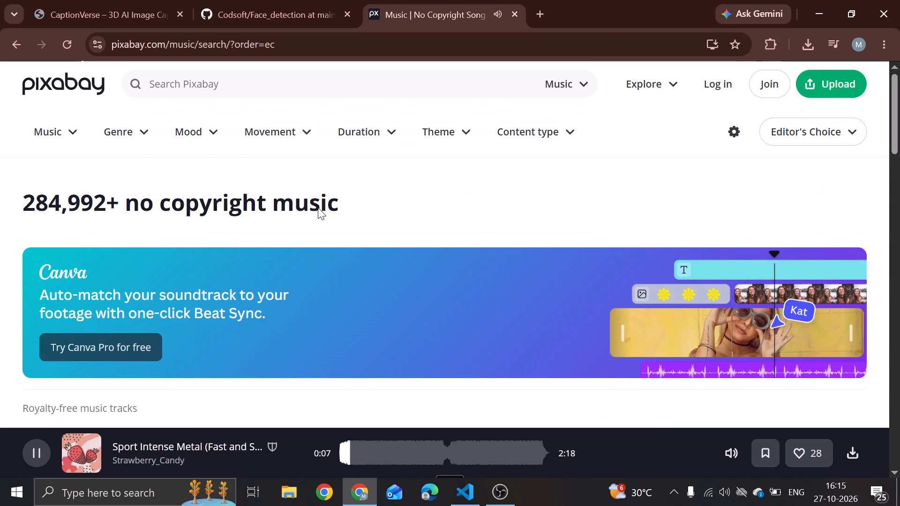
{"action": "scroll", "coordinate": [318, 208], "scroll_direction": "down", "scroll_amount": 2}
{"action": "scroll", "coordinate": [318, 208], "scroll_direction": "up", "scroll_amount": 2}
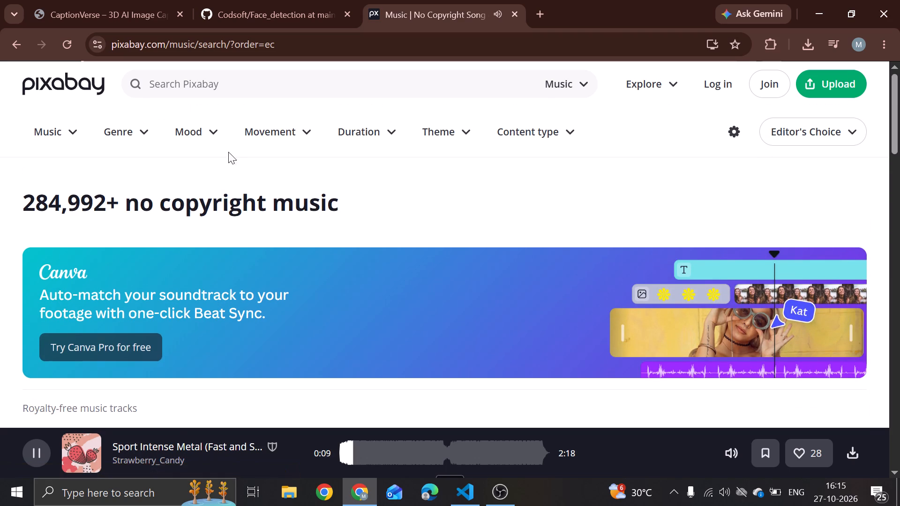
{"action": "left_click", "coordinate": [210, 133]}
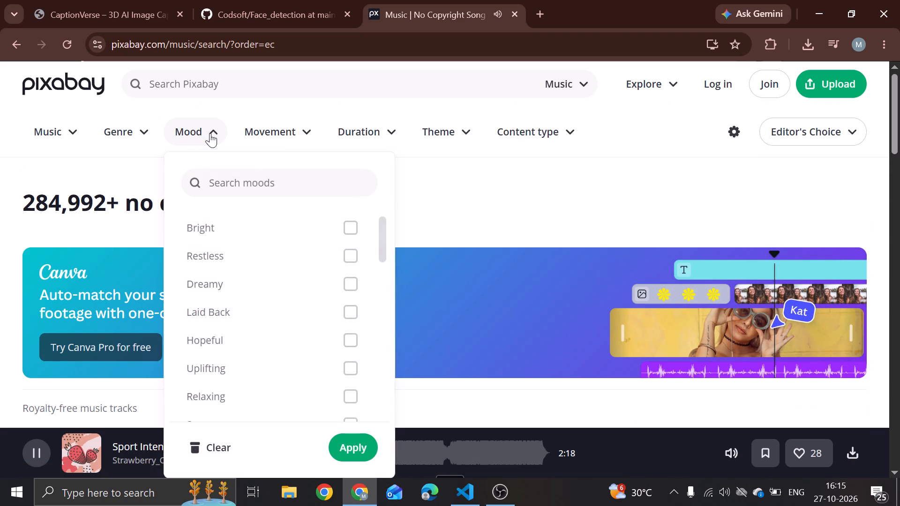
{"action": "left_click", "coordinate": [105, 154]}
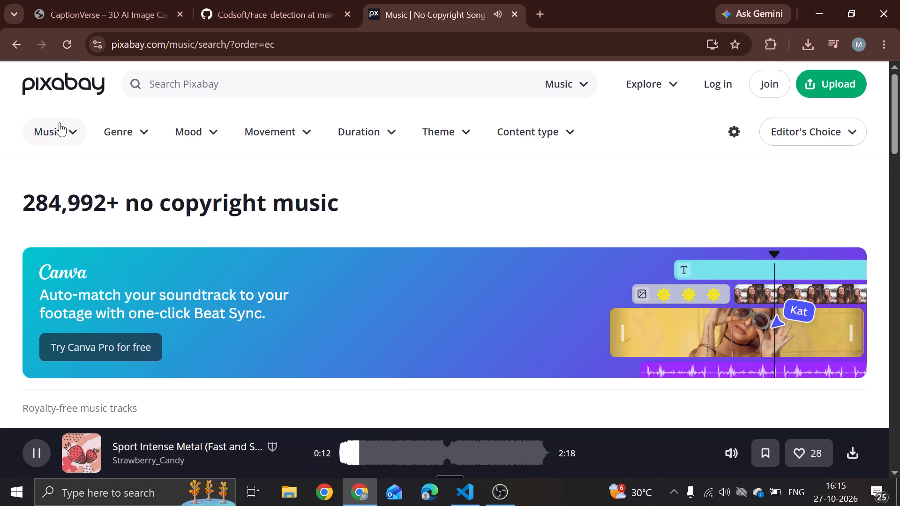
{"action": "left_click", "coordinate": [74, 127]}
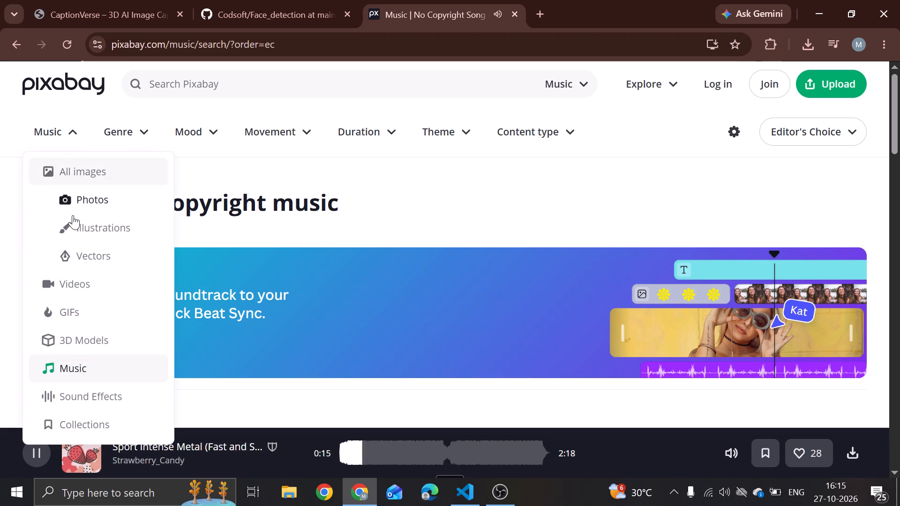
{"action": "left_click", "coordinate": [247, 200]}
Preview the tracks Trailer Intro and Halloween Spooky Music further down the royalty-free music list.
{"action": "scroll", "coordinate": [247, 200], "scroll_direction": "down", "scroll_amount": 4}
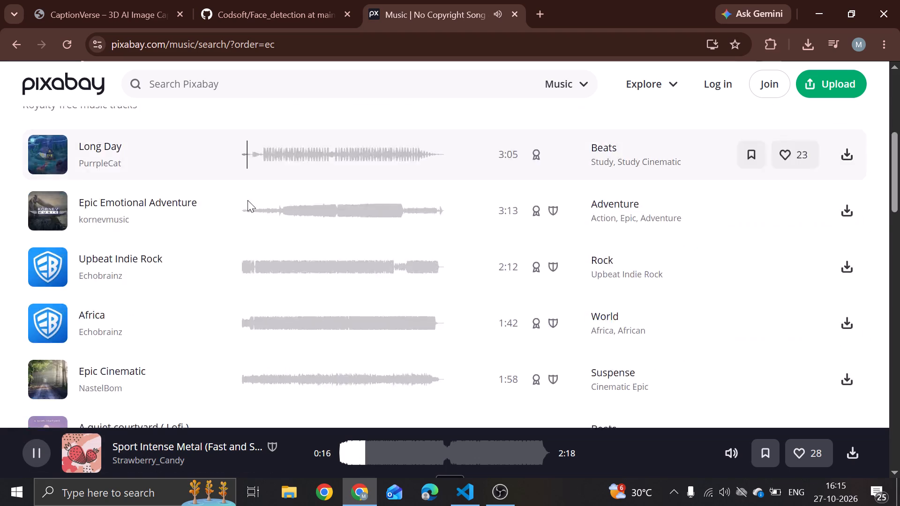
{"action": "scroll", "coordinate": [247, 200], "scroll_direction": "down", "scroll_amount": 4}
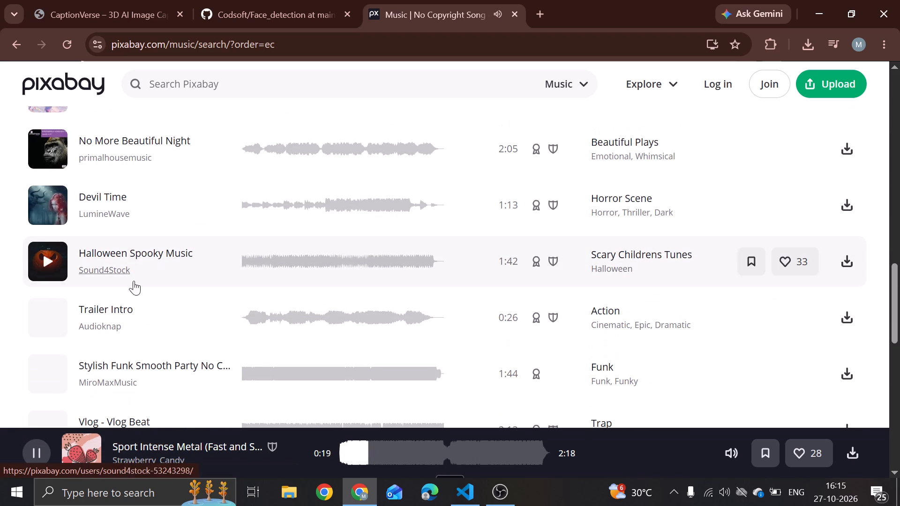
{"action": "left_click", "coordinate": [42, 312]}
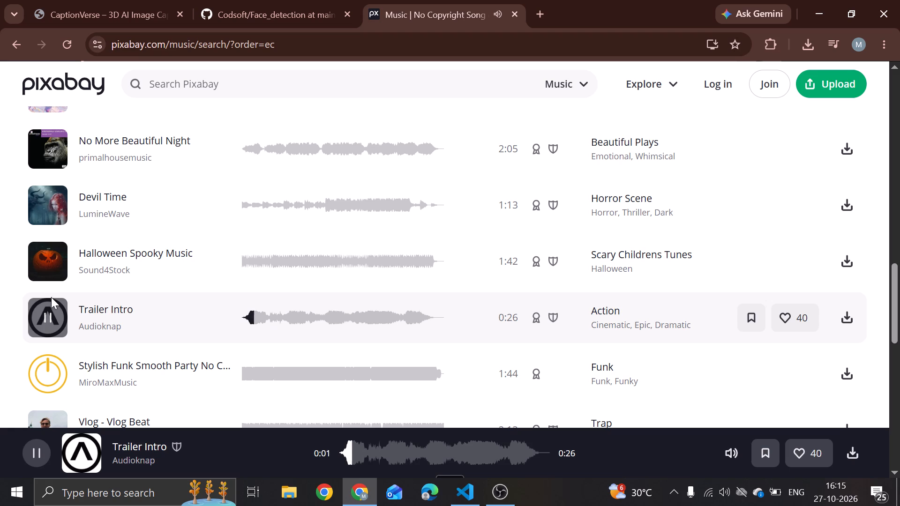
{"action": "left_click", "coordinate": [45, 257]}
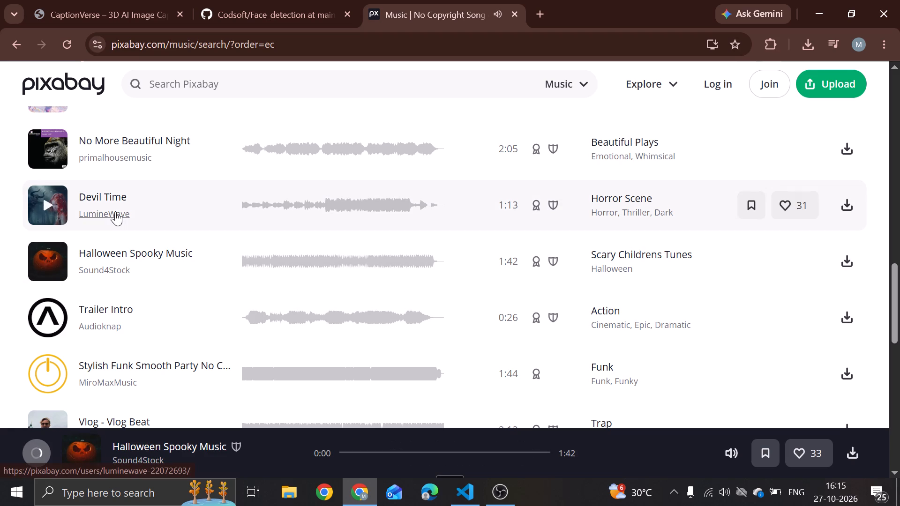
{"action": "scroll", "coordinate": [115, 211], "scroll_direction": "up", "scroll_amount": 1}
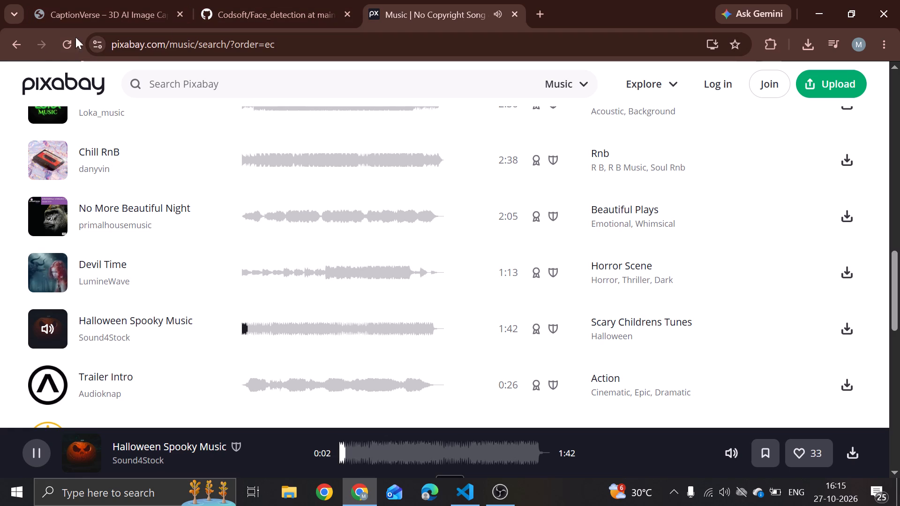
Close the Pixabay music page.
{"action": "left_click", "coordinate": [517, 14]}
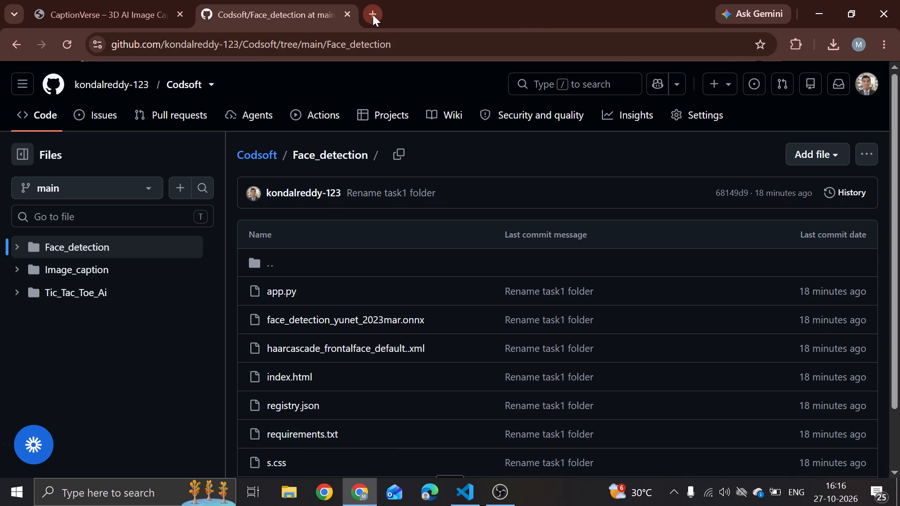
Search Google for "audio" in a new browser tab.
{"action": "left_click", "coordinate": [373, 14]}
{"action": "left_click", "coordinate": [362, 40]}
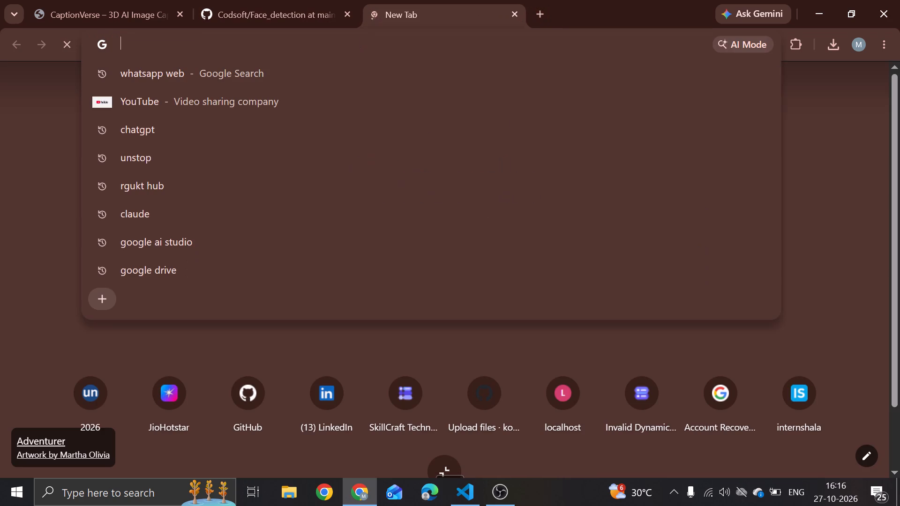
{"action": "type", "text": "audio"}
{"action": "key", "text": "space"}
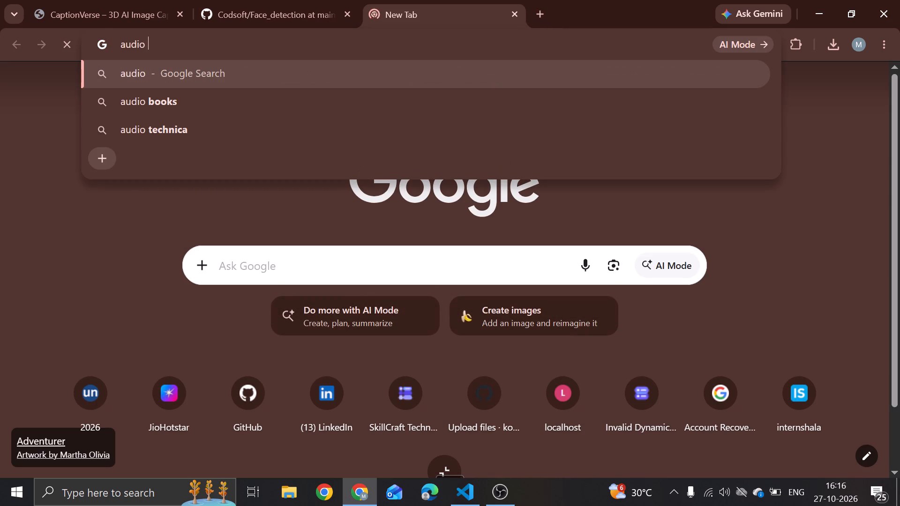
{"action": "key", "text": "Return"}
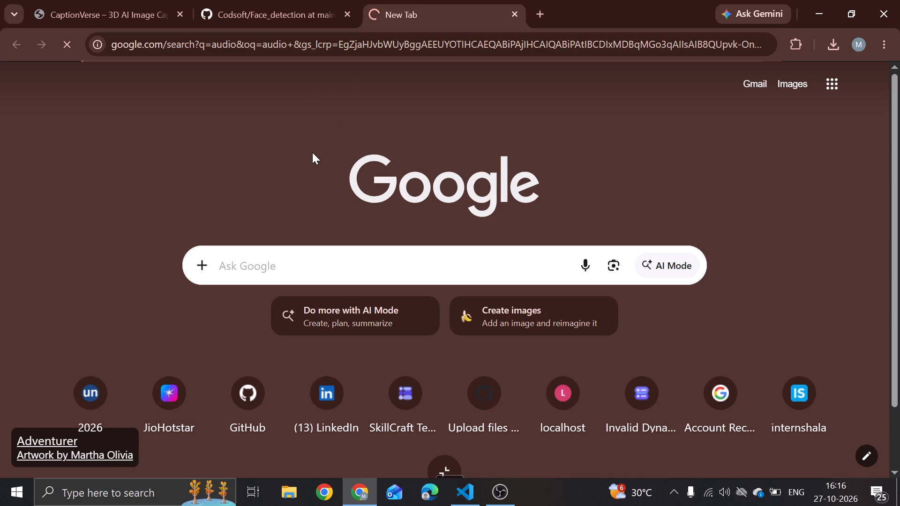
Look through the Google results for "audio" for a site offering suitable audio.
{"action": "scroll", "coordinate": [312, 152], "scroll_direction": "down", "scroll_amount": 1}
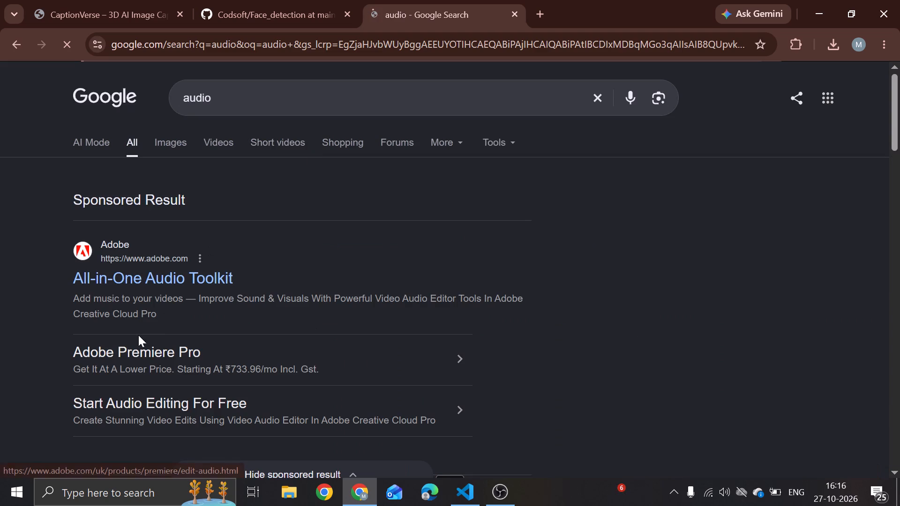
{"action": "scroll", "coordinate": [181, 300], "scroll_direction": "down", "scroll_amount": 6}
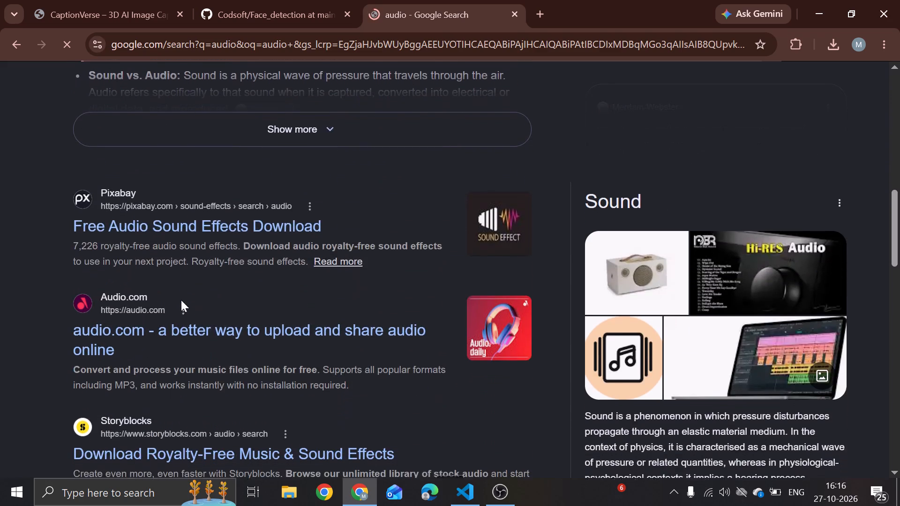
{"action": "scroll", "coordinate": [181, 300], "scroll_direction": "down", "scroll_amount": 1}
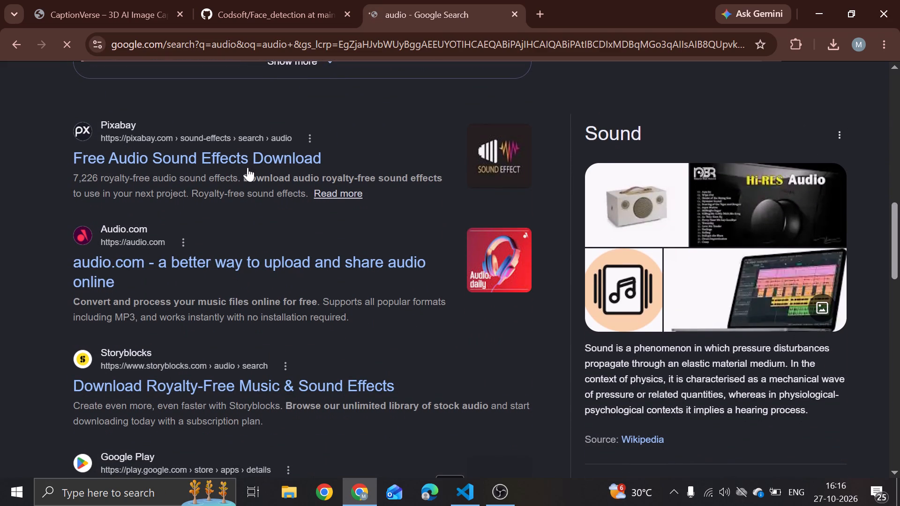
{"action": "scroll", "coordinate": [217, 255], "scroll_direction": "down", "scroll_amount": 3}
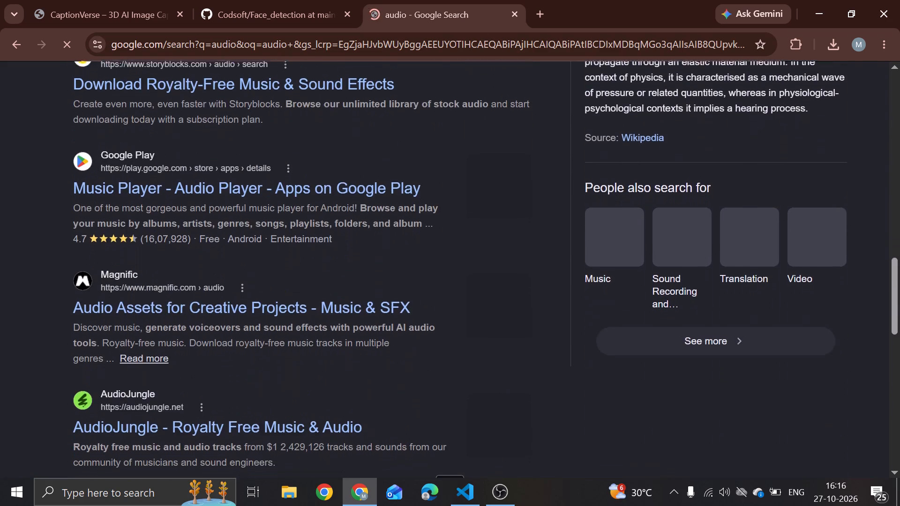
{"action": "scroll", "coordinate": [217, 255], "scroll_direction": "down", "scroll_amount": 3}
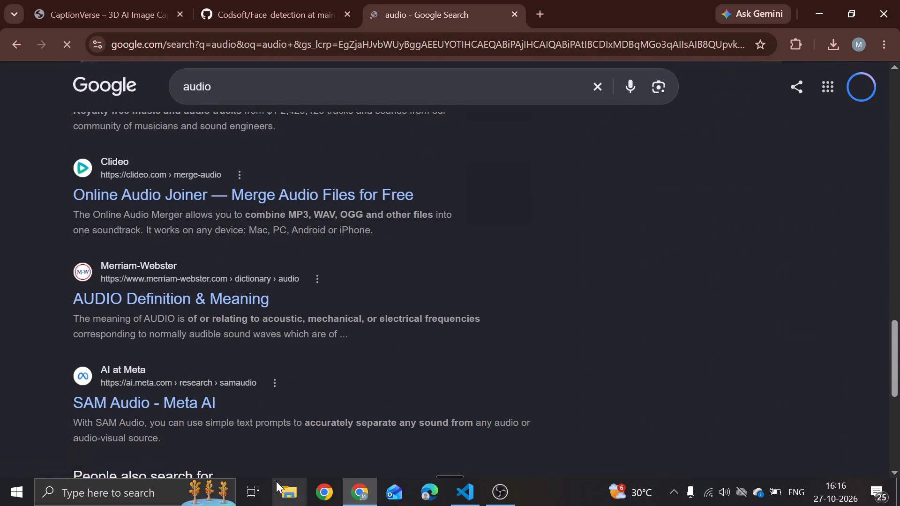
Switch to File Explorer and open the Downloads folder.
{"action": "left_click", "coordinate": [276, 481]}
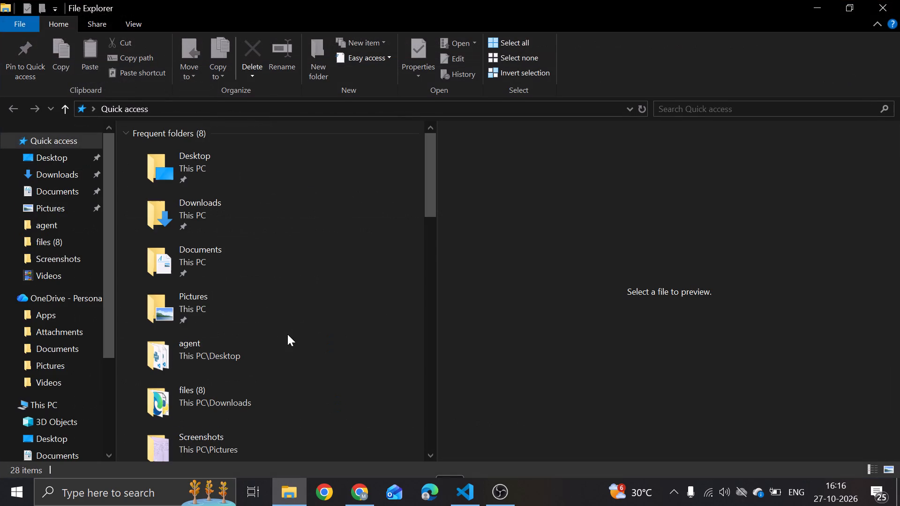
{"action": "double_click", "coordinate": [238, 203]}
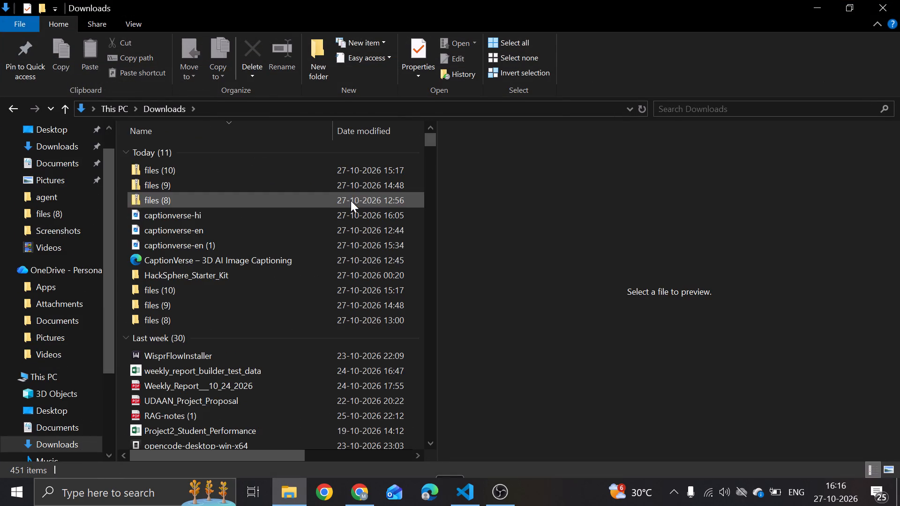
Look through the Downloads folder for a previously downloaded audio track suitable as background music.
{"action": "scroll", "coordinate": [299, 252], "scroll_direction": "down", "scroll_amount": 5}
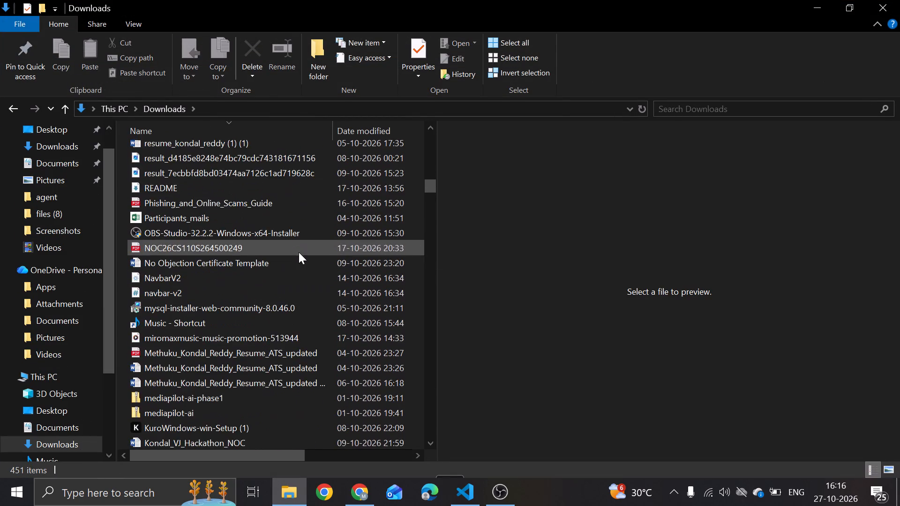
{"action": "scroll", "coordinate": [299, 252], "scroll_direction": "down", "scroll_amount": 1}
{"action": "scroll", "coordinate": [299, 252], "scroll_direction": "up", "scroll_amount": 1}
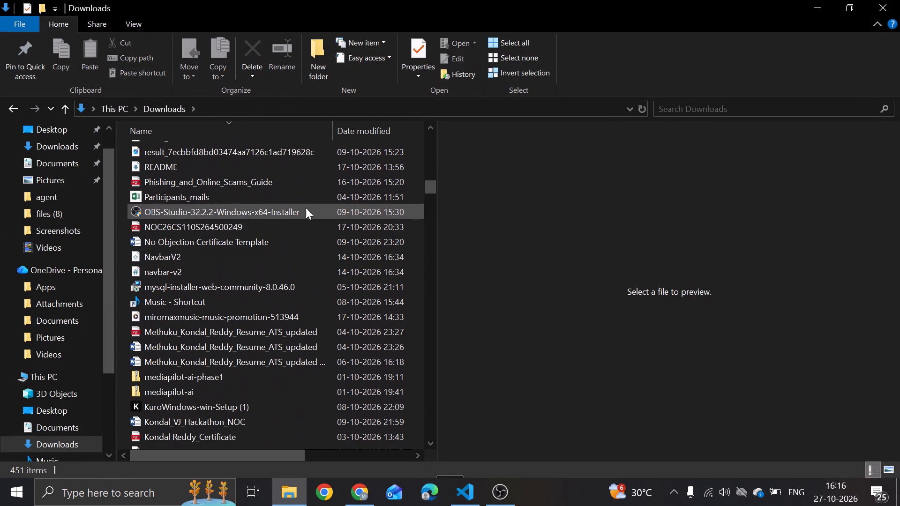
{"action": "scroll", "coordinate": [293, 199], "scroll_direction": "up", "scroll_amount": 2}
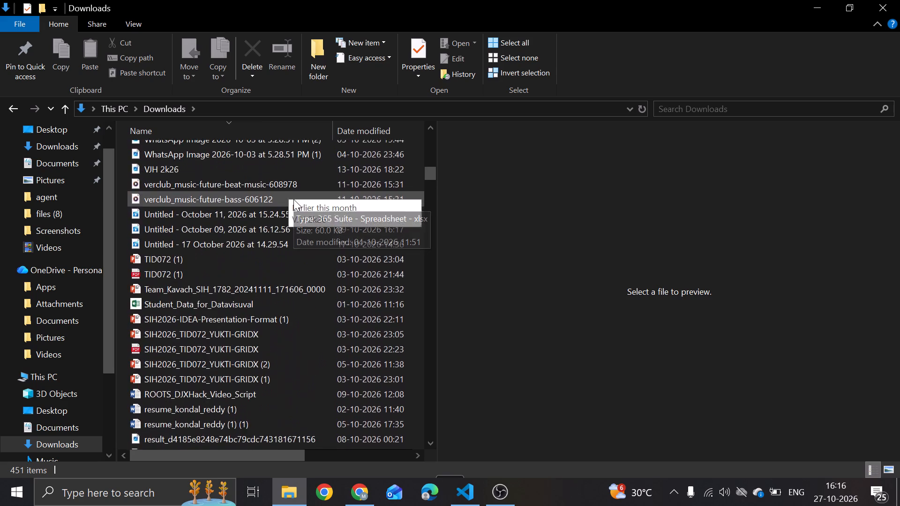
{"action": "scroll", "coordinate": [293, 199], "scroll_direction": "up", "scroll_amount": 3}
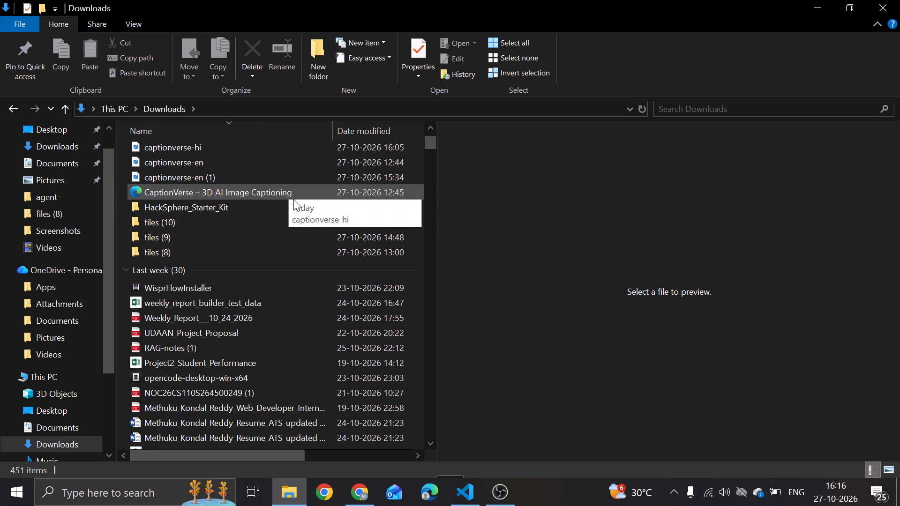
{"action": "scroll", "coordinate": [270, 221], "scroll_direction": "down", "scroll_amount": 3}
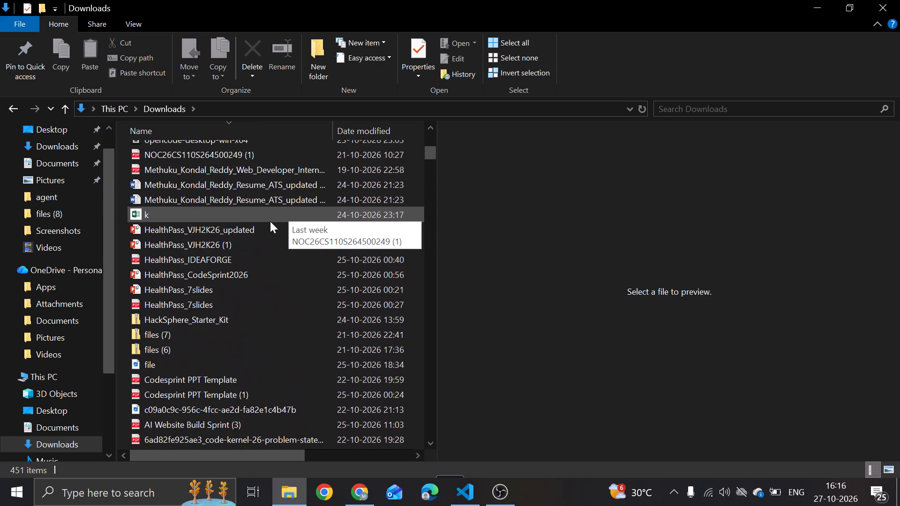
{"action": "scroll", "coordinate": [220, 277], "scroll_direction": "down", "scroll_amount": 2}
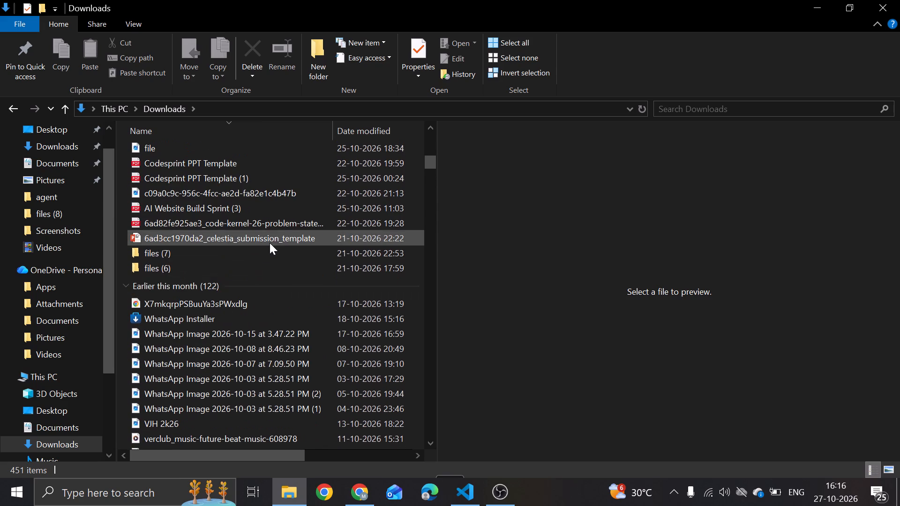
{"action": "scroll", "coordinate": [270, 243], "scroll_direction": "down", "scroll_amount": 3}
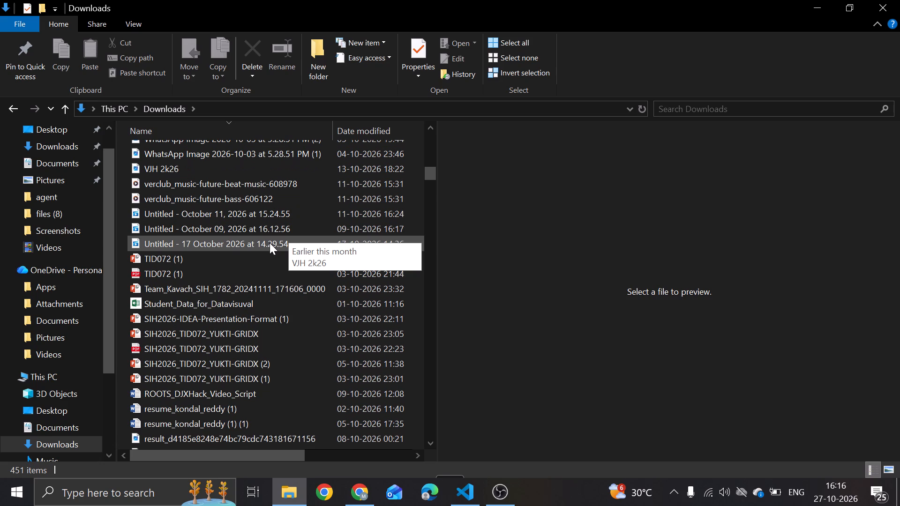
{"action": "scroll", "coordinate": [270, 243], "scroll_direction": "down", "scroll_amount": 2}
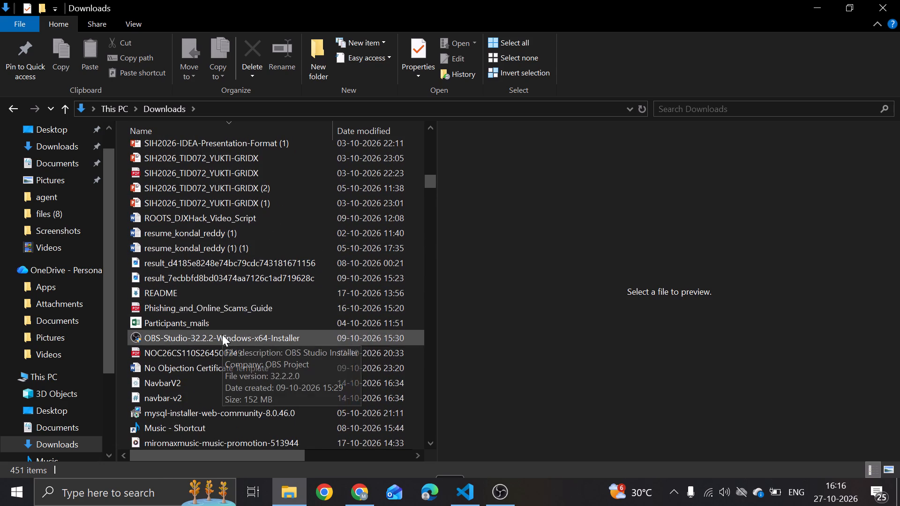
{"action": "scroll", "coordinate": [222, 335], "scroll_direction": "down", "scroll_amount": 4}
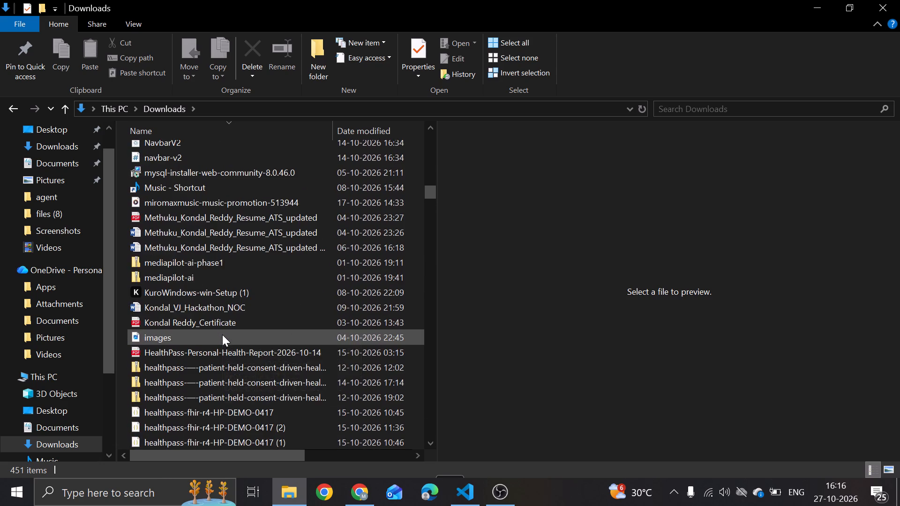
{"action": "scroll", "coordinate": [222, 335], "scroll_direction": "down", "scroll_amount": 4}
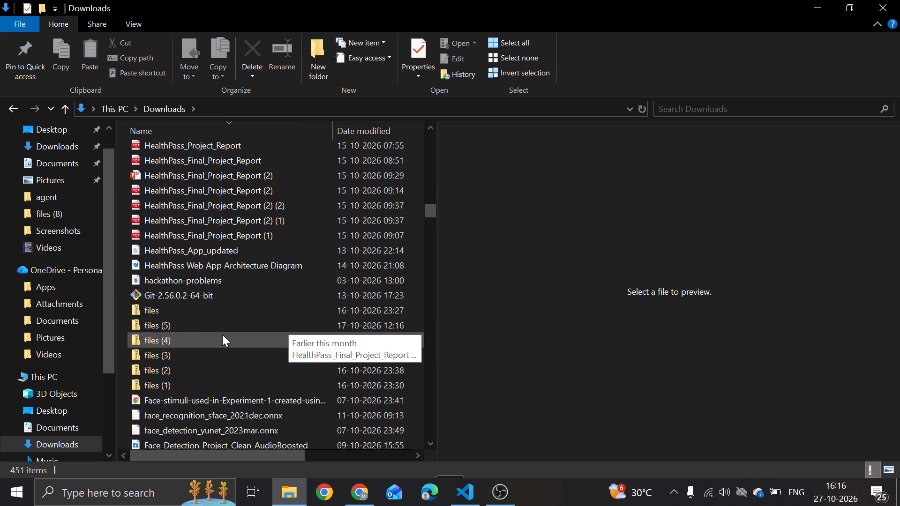
{"action": "scroll", "coordinate": [52, 420], "scroll_direction": "down", "scroll_amount": 1}
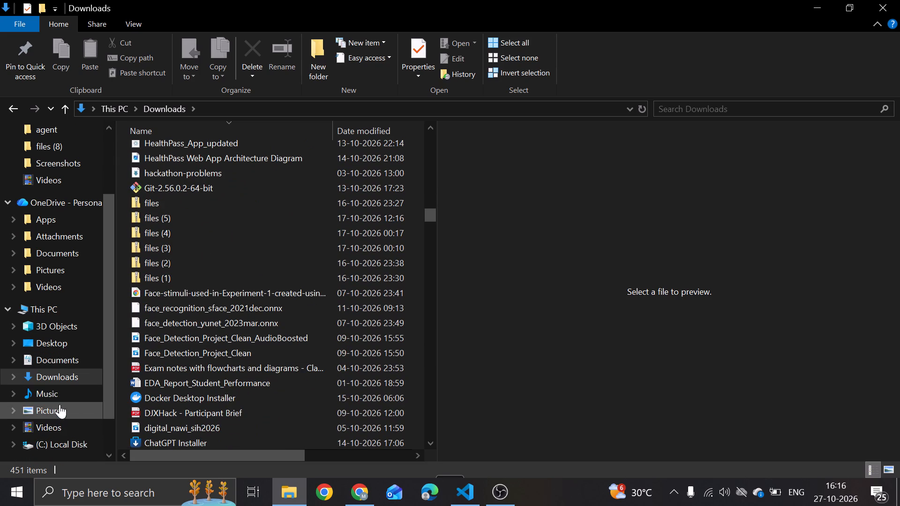
Check the Music folder for audio files.
{"action": "left_click", "coordinate": [67, 391]}
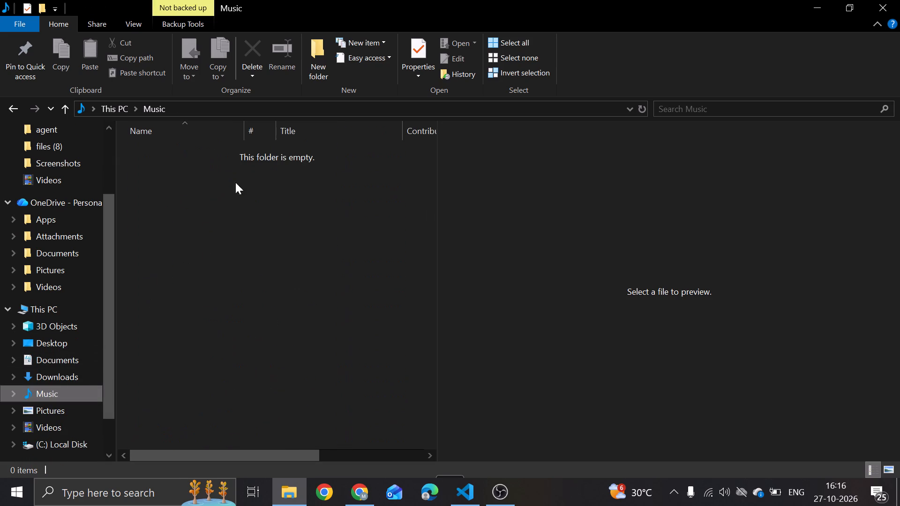
Return to the Downloads folder, play verclub_music-future-beat-music-608978 to hear it, and pause playback.
{"action": "left_click", "coordinate": [66, 385]}
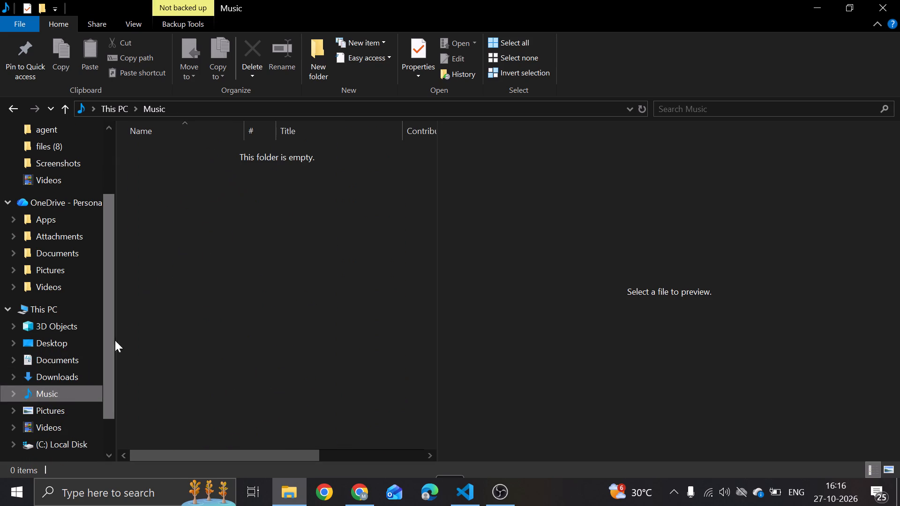
{"action": "left_click", "coordinate": [69, 384]}
{"action": "scroll", "coordinate": [202, 275], "scroll_direction": "down", "scroll_amount": 2}
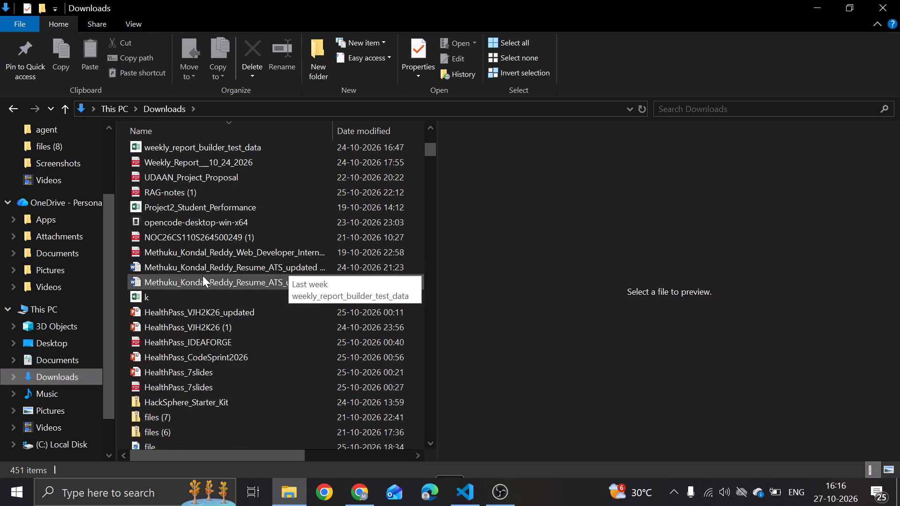
{"action": "scroll", "coordinate": [202, 275], "scroll_direction": "down", "scroll_amount": 4}
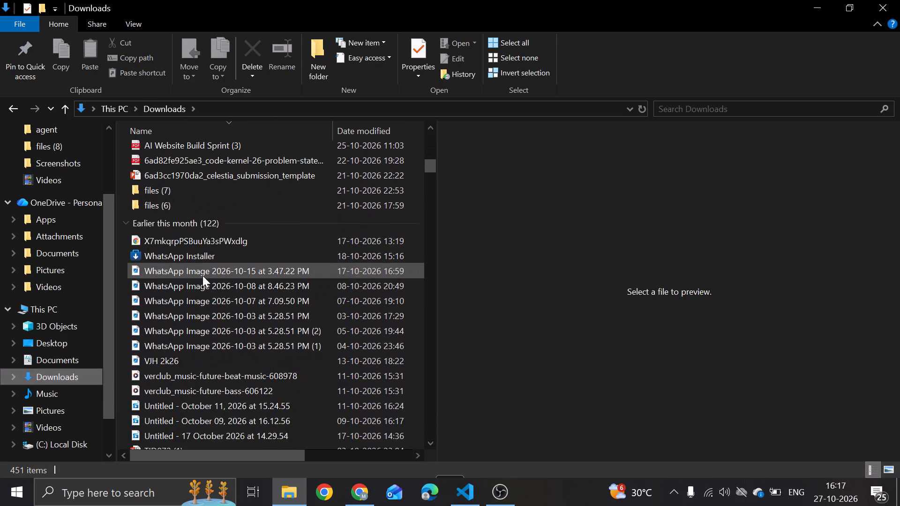
{"action": "scroll", "coordinate": [202, 275], "scroll_direction": "down", "scroll_amount": 1}
{"action": "left_click", "coordinate": [211, 275]}
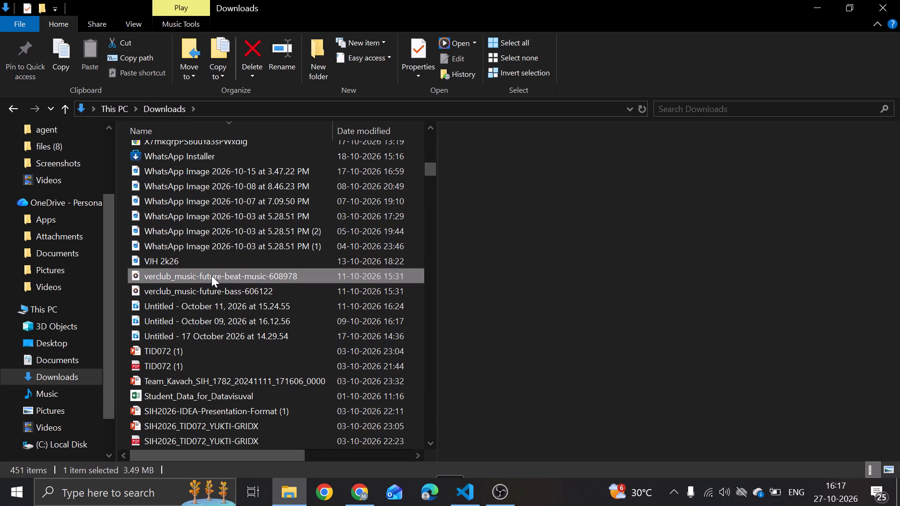
{"action": "double_click", "coordinate": [250, 273]}
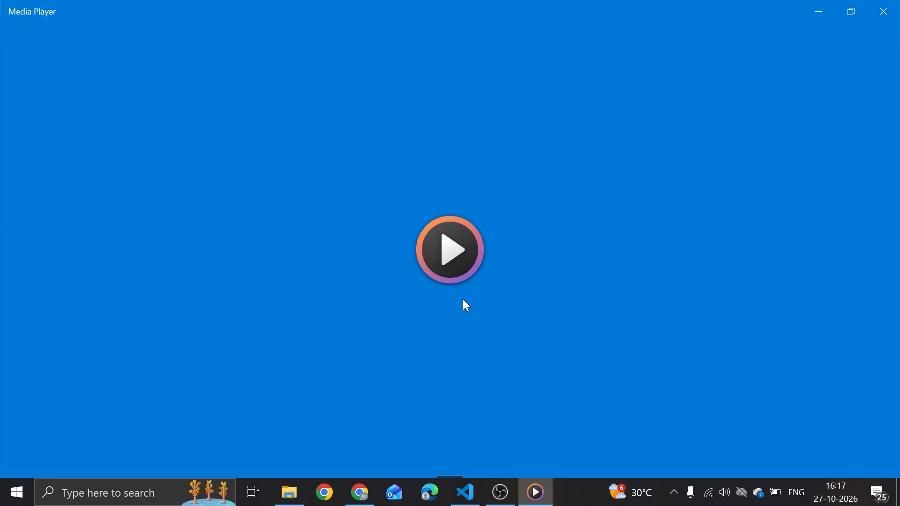
{"action": "left_click", "coordinate": [453, 245]}
{"action": "left_click", "coordinate": [528, 494]}
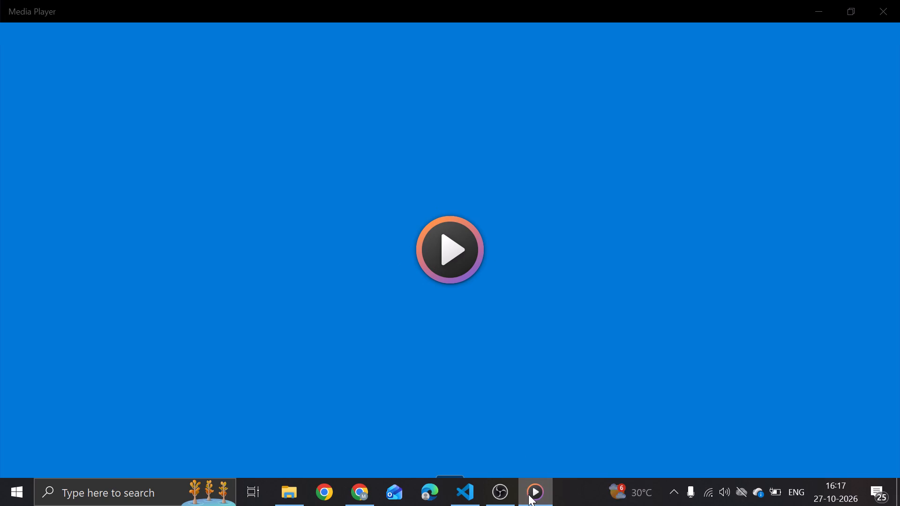
{"action": "left_click", "coordinate": [528, 494]}
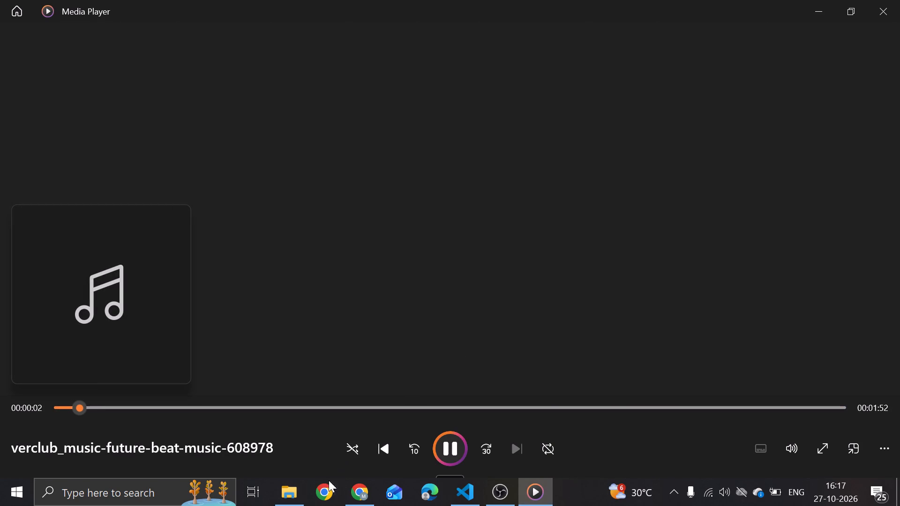
{"action": "left_click", "coordinate": [270, 505]}
{"action": "left_click", "coordinate": [460, 447]}
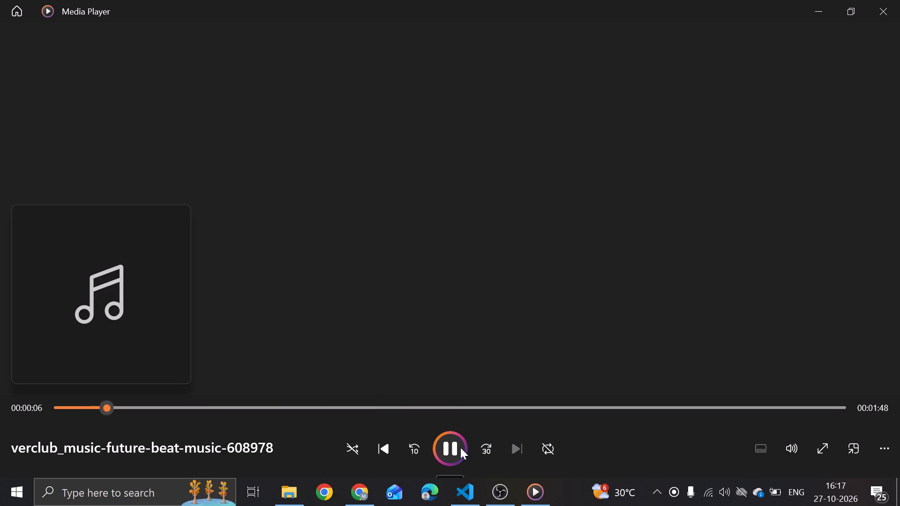
Play the other downloaded track, verclub_music-future-bass-606122, from the Downloads folder to hear it.
{"action": "left_click", "coordinate": [291, 494]}
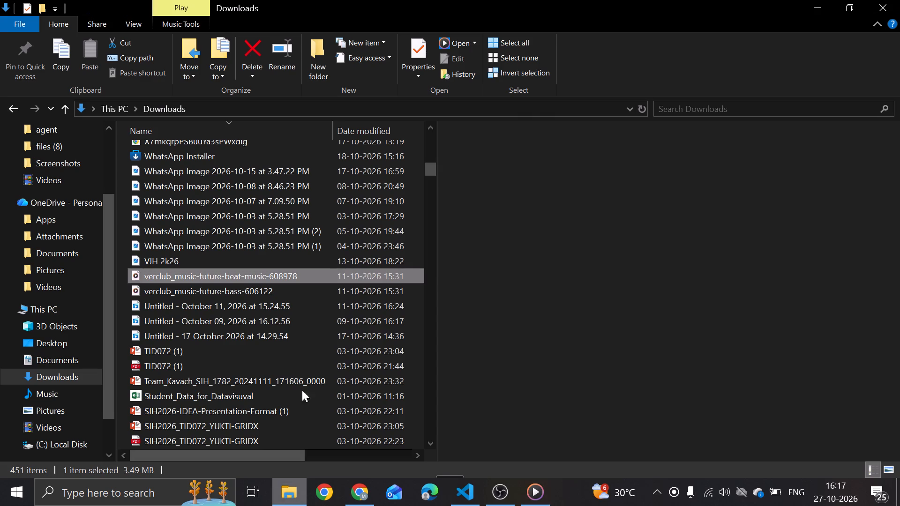
{"action": "left_click", "coordinate": [284, 289]}
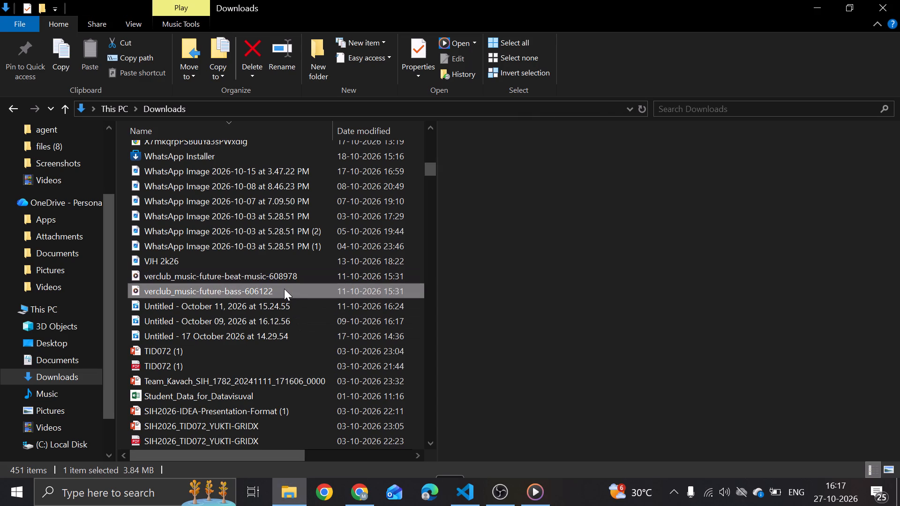
{"action": "double_click", "coordinate": [284, 289]}
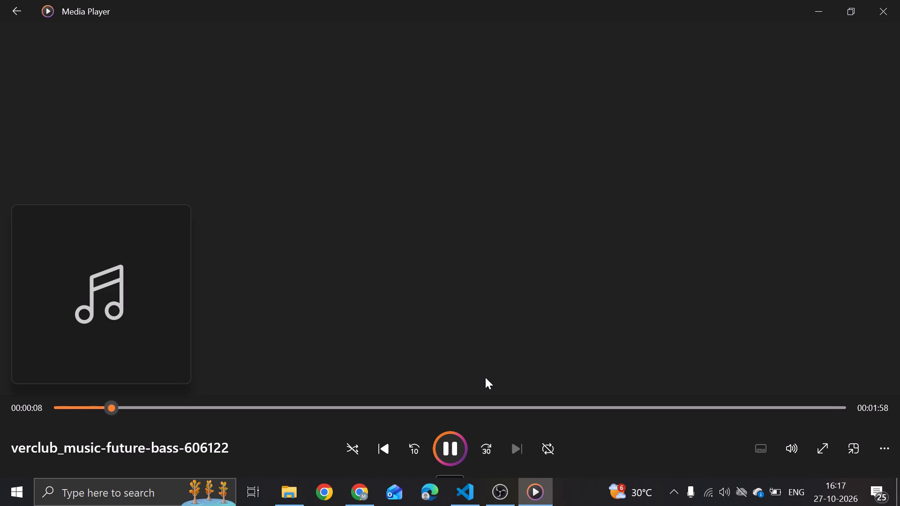
Return to the Downloads folder and look through the files from earlier this month and last month for other audio tracks.
{"action": "left_click", "coordinate": [288, 491]}
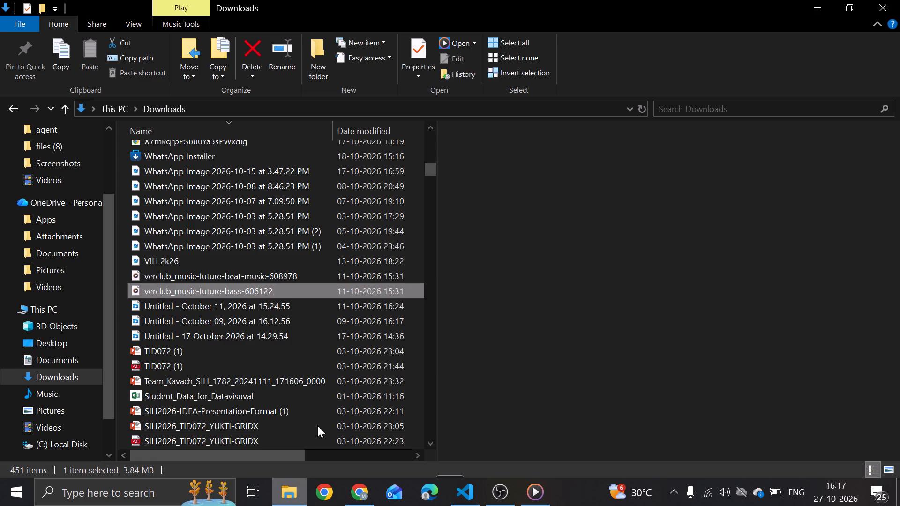
{"action": "scroll", "coordinate": [322, 390], "scroll_direction": "down", "scroll_amount": 3}
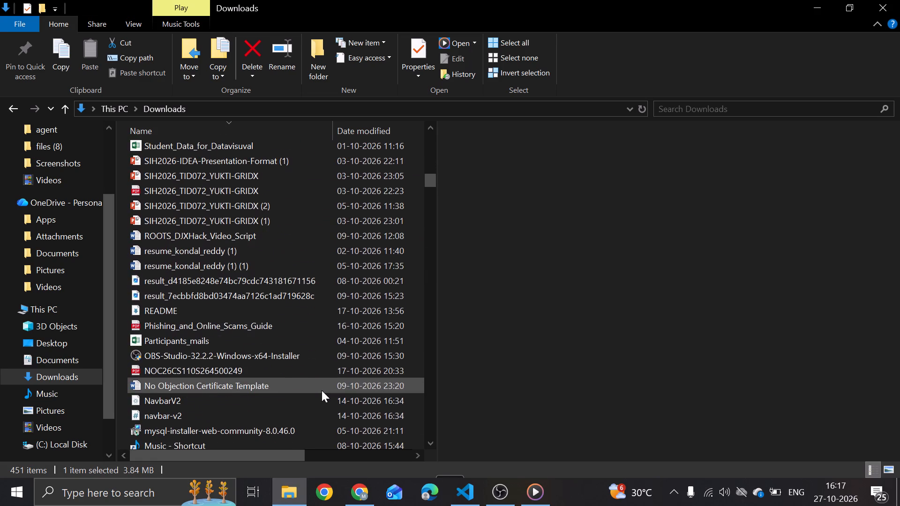
{"action": "scroll", "coordinate": [322, 390], "scroll_direction": "down", "scroll_amount": 4}
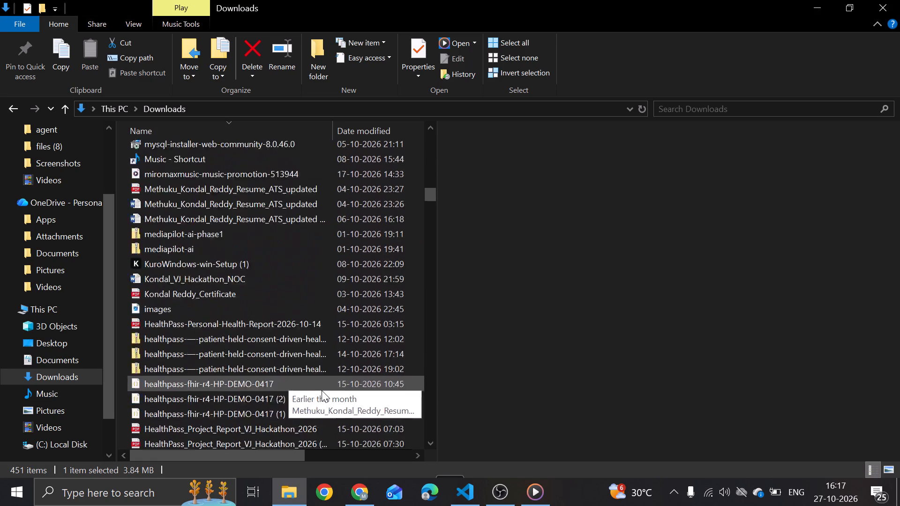
{"action": "scroll", "coordinate": [322, 390], "scroll_direction": "down", "scroll_amount": 4}
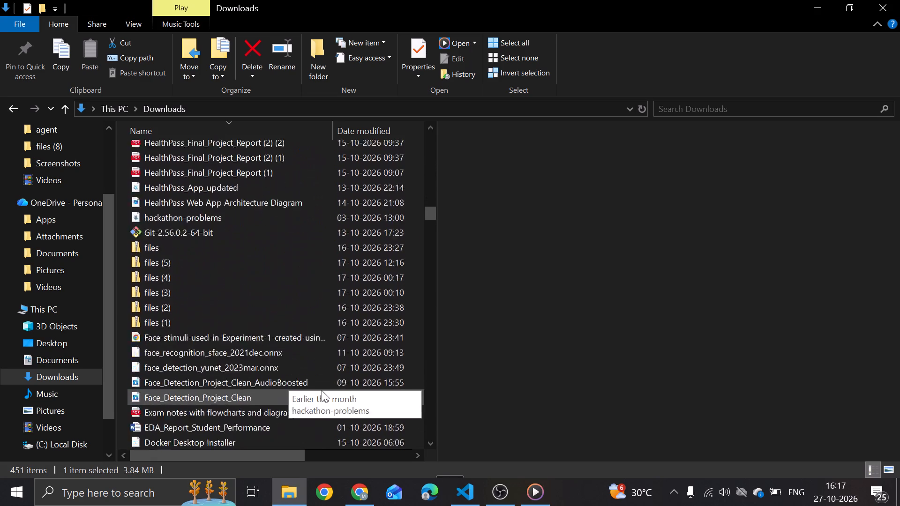
{"action": "scroll", "coordinate": [322, 390], "scroll_direction": "down", "scroll_amount": 5}
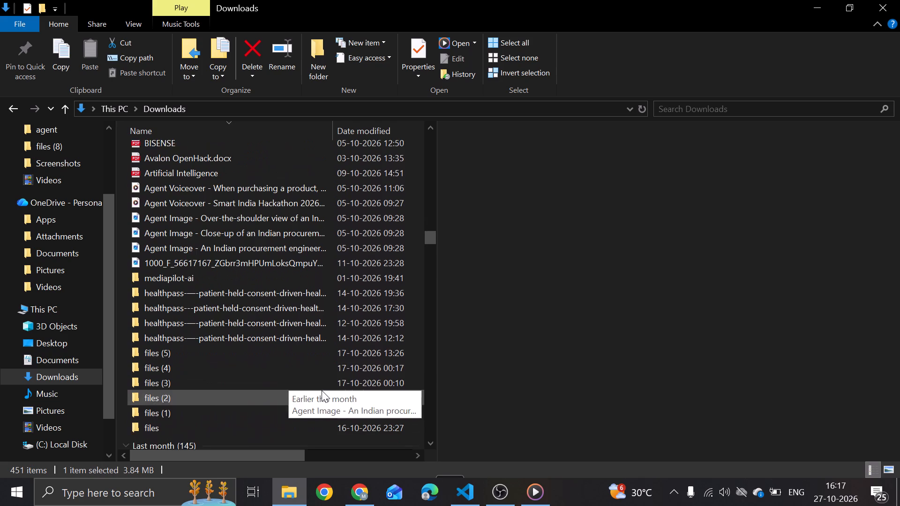
{"action": "scroll", "coordinate": [322, 390], "scroll_direction": "up", "scroll_amount": 2}
{"action": "scroll", "coordinate": [322, 390], "scroll_direction": "down", "scroll_amount": 5}
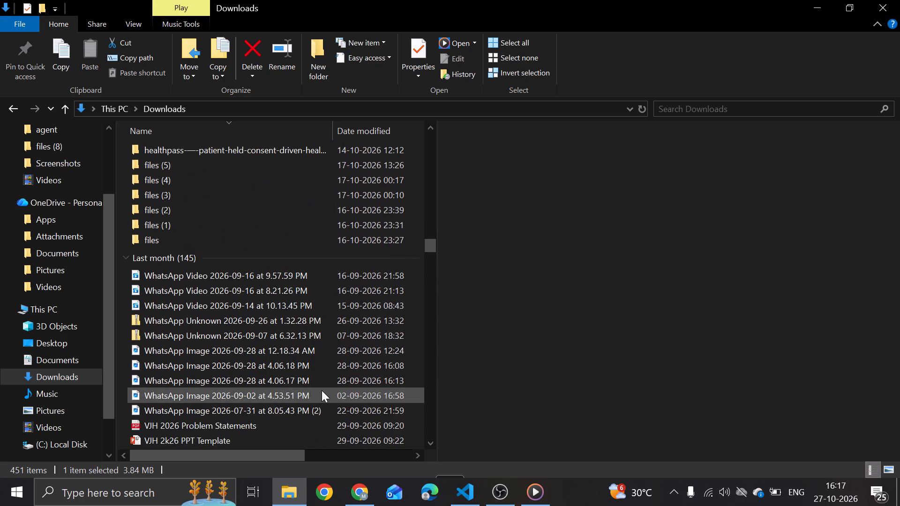
{"action": "scroll", "coordinate": [322, 390], "scroll_direction": "down", "scroll_amount": 1}
Go back to Media Player and pause verclub_music-future-bass-606122.
{"action": "left_click", "coordinate": [287, 496]}
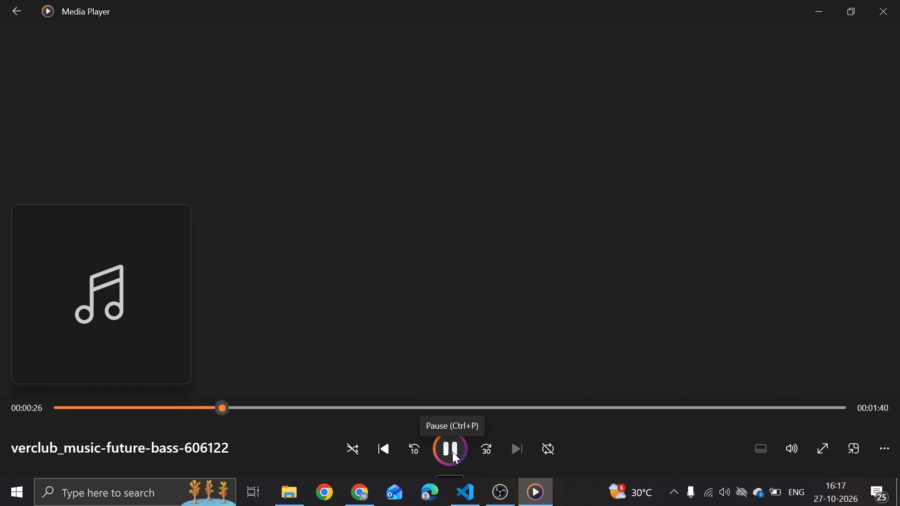
{"action": "left_click", "coordinate": [452, 452]}
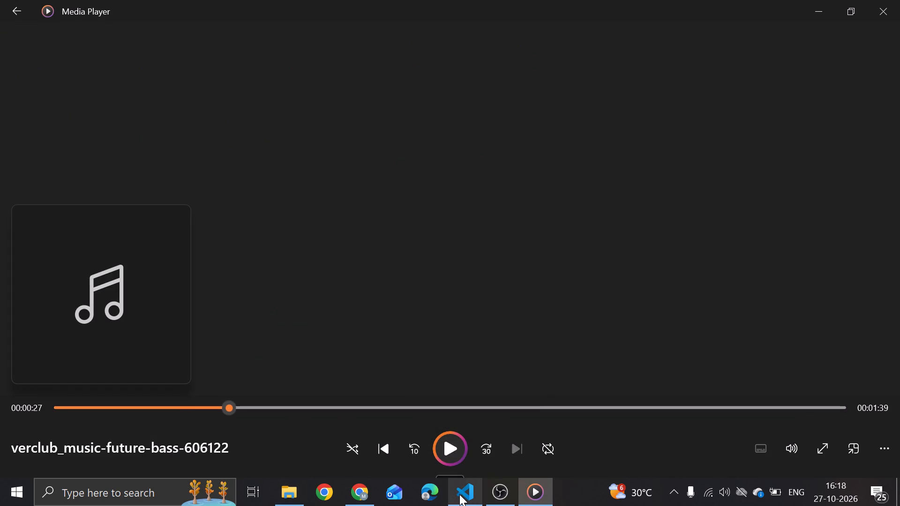
Switch to Chrome and look through the Google results for "audio" for a source of background music.
{"action": "left_click", "coordinate": [364, 488]}
{"action": "scroll", "coordinate": [416, 330], "scroll_direction": "down", "scroll_amount": 2}
{"action": "scroll", "coordinate": [416, 330], "scroll_direction": "up", "scroll_amount": 3}
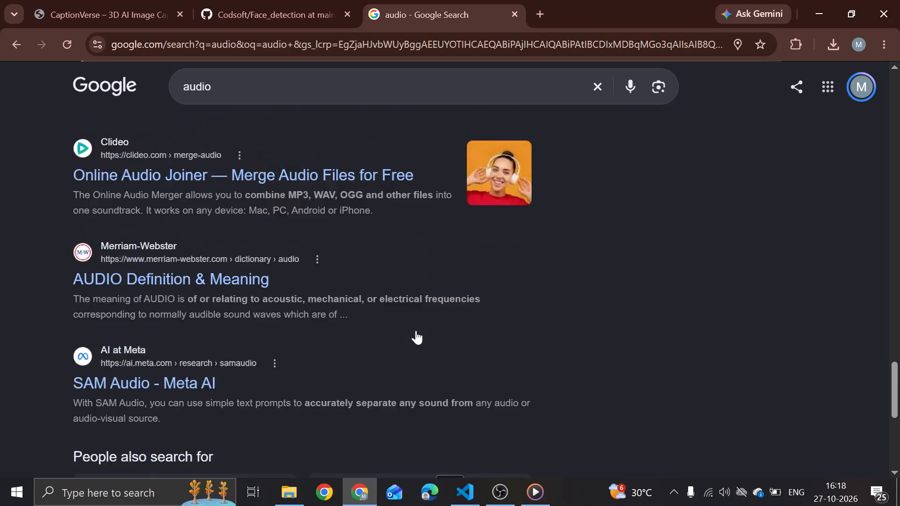
Skim the Google results for "audio" in Chrome once more and close that page.
{"action": "scroll", "coordinate": [416, 330], "scroll_direction": "up", "scroll_amount": 4}
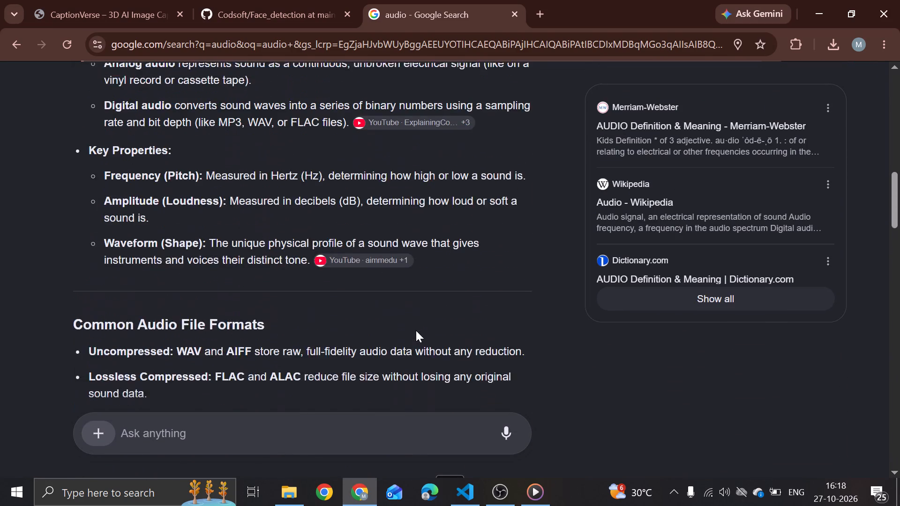
{"action": "scroll", "coordinate": [434, 301], "scroll_direction": "up", "scroll_amount": 2}
{"action": "scroll", "coordinate": [434, 301], "scroll_direction": "down", "scroll_amount": 2}
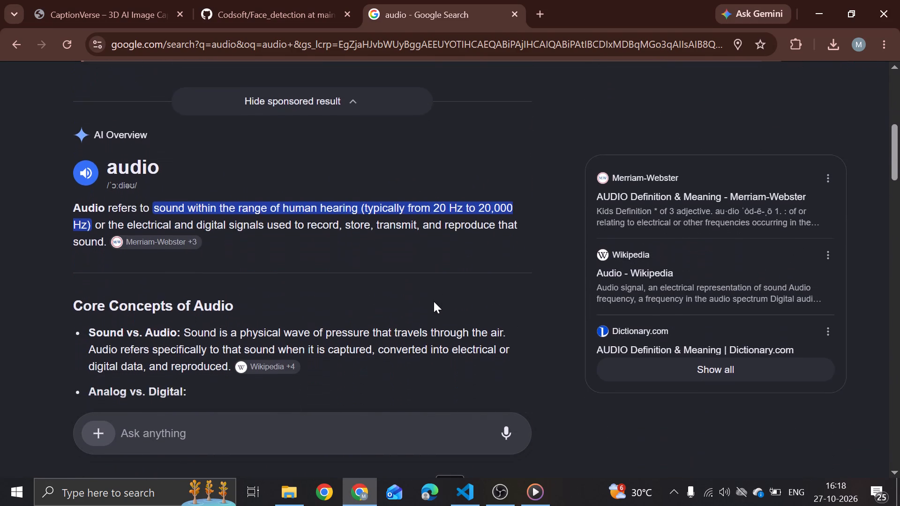
{"action": "scroll", "coordinate": [434, 301], "scroll_direction": "down", "scroll_amount": 2}
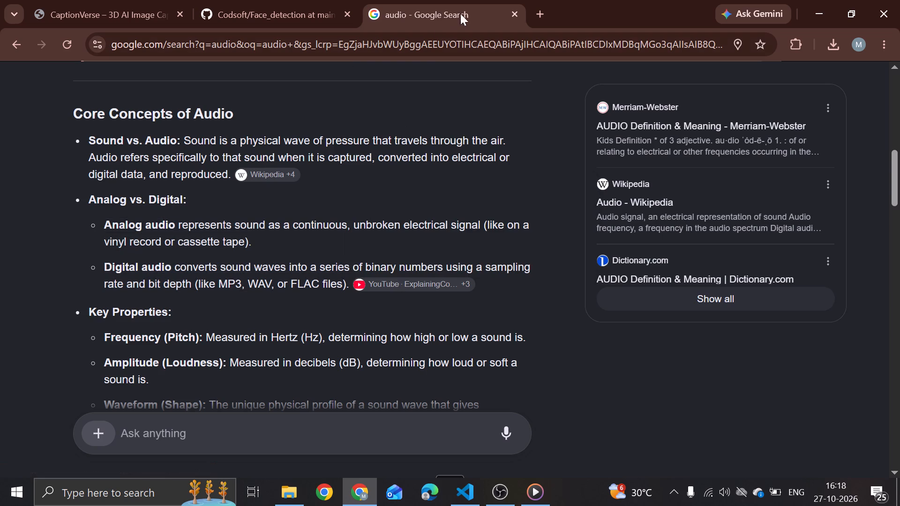
{"action": "left_click", "coordinate": [511, 10]}
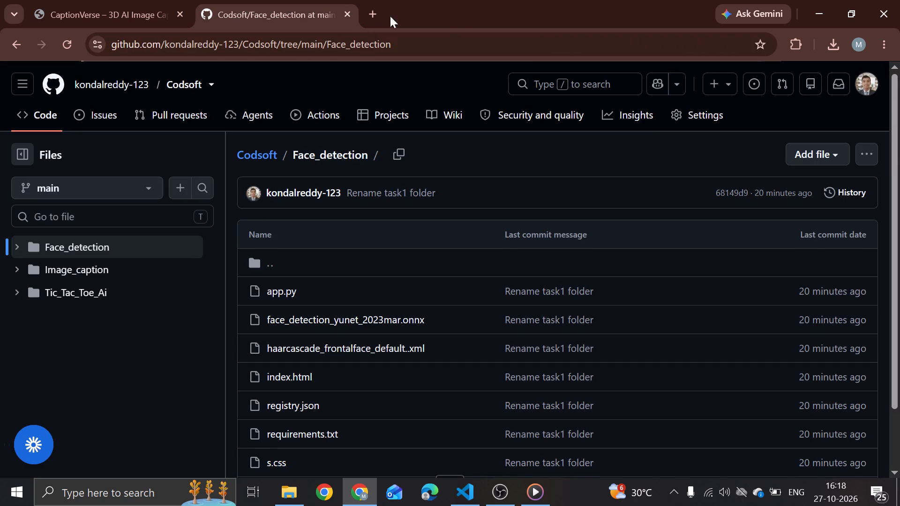
Open the Adobe Express free online video editor page in a new browser tab.
{"action": "left_click", "coordinate": [369, 12]}
{"action": "type", "text": "adobe"}
{"action": "key", "text": "Return"}
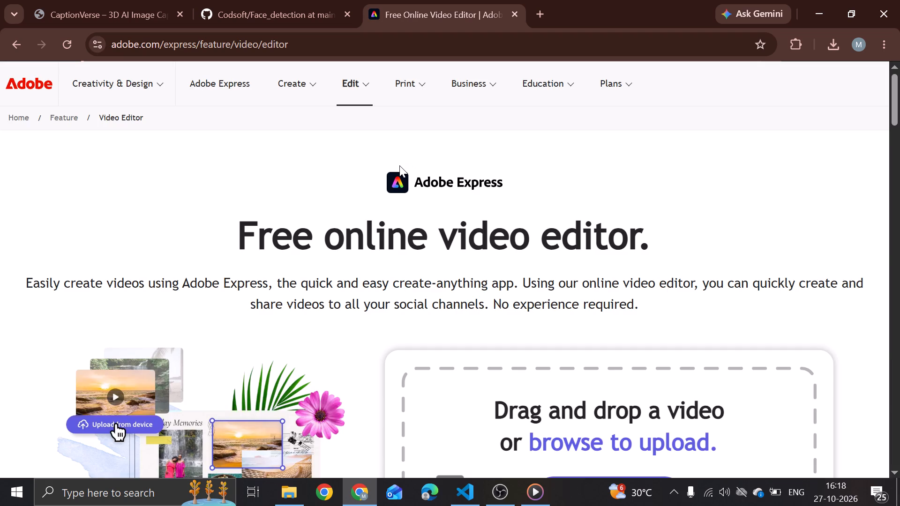
{"action": "scroll", "coordinate": [399, 165], "scroll_direction": "down", "scroll_amount": 2}
{"action": "left_click", "coordinate": [657, 346]}
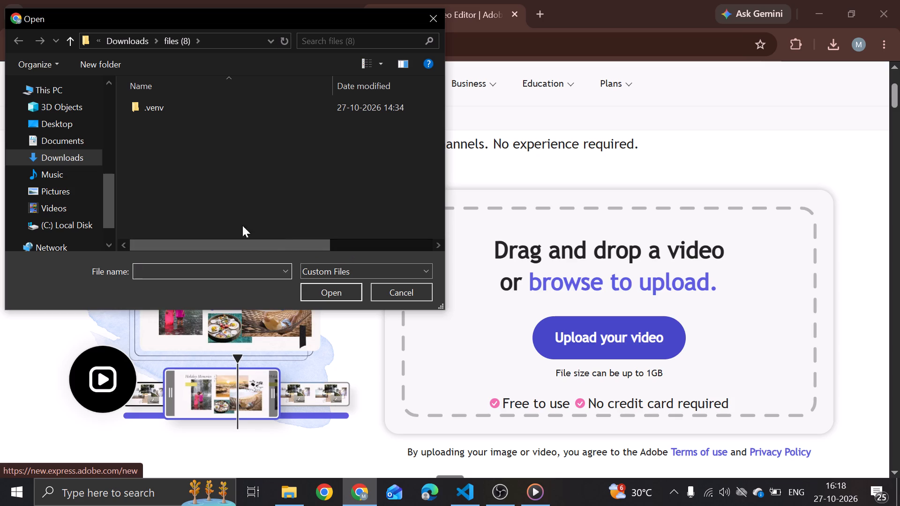
{"action": "left_click", "coordinate": [67, 202]}
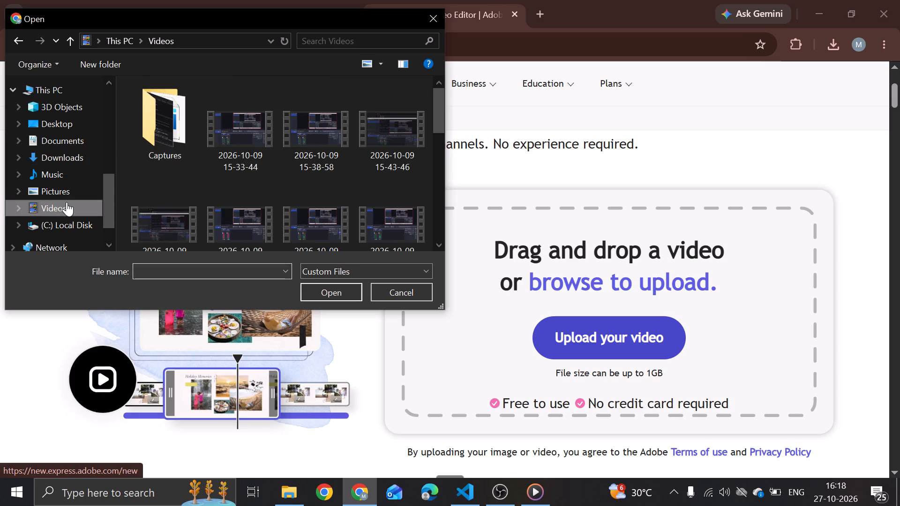
{"action": "scroll", "coordinate": [265, 158], "scroll_direction": "down", "scroll_amount": 5}
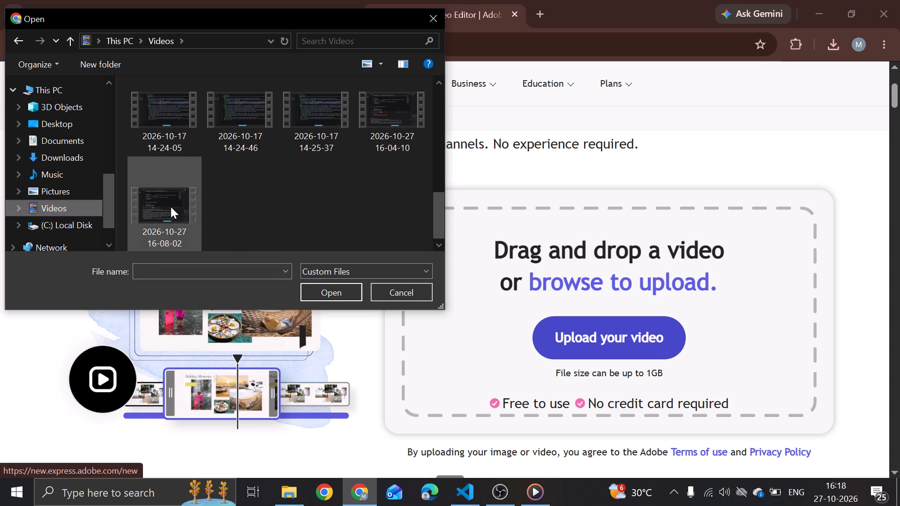
{"action": "left_click", "coordinate": [171, 207]}
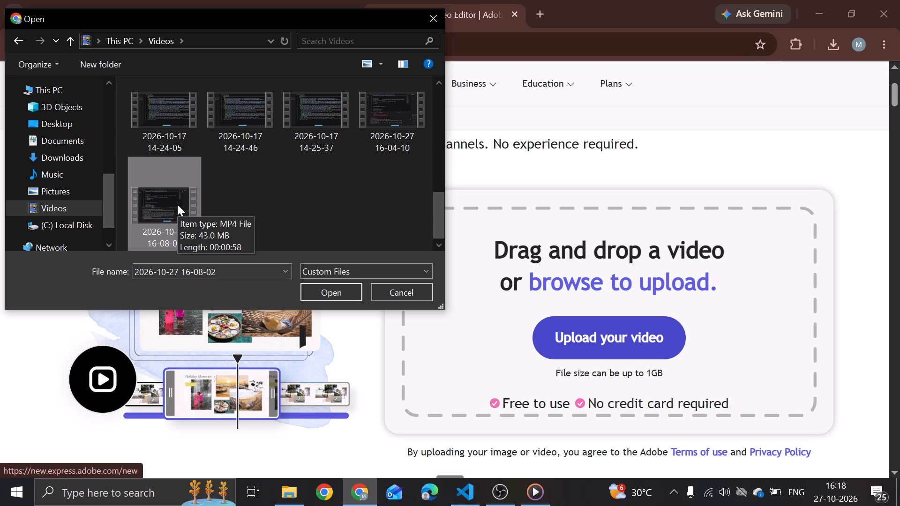
{"action": "left_click", "coordinate": [342, 289]}
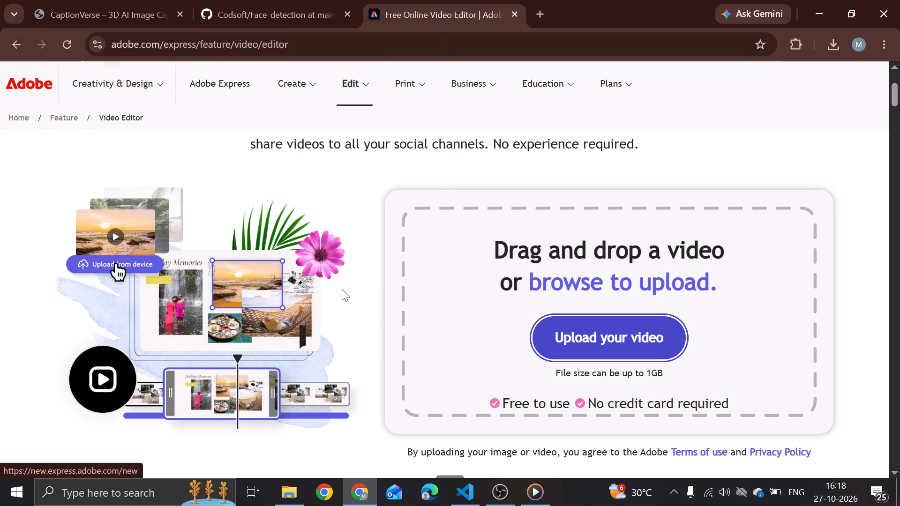
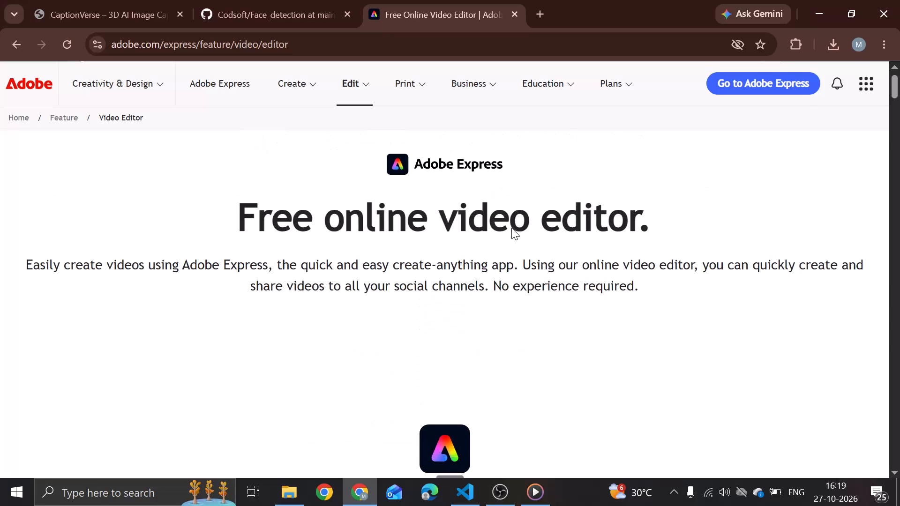
Check the upload progress of the recording on the Adobe Express video editor page.
{"action": "scroll", "coordinate": [511, 228], "scroll_direction": "down", "scroll_amount": 1}
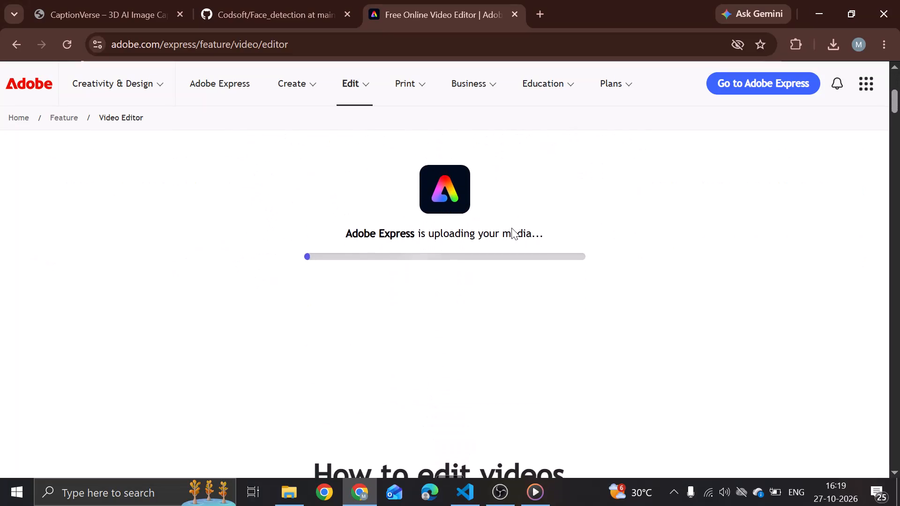
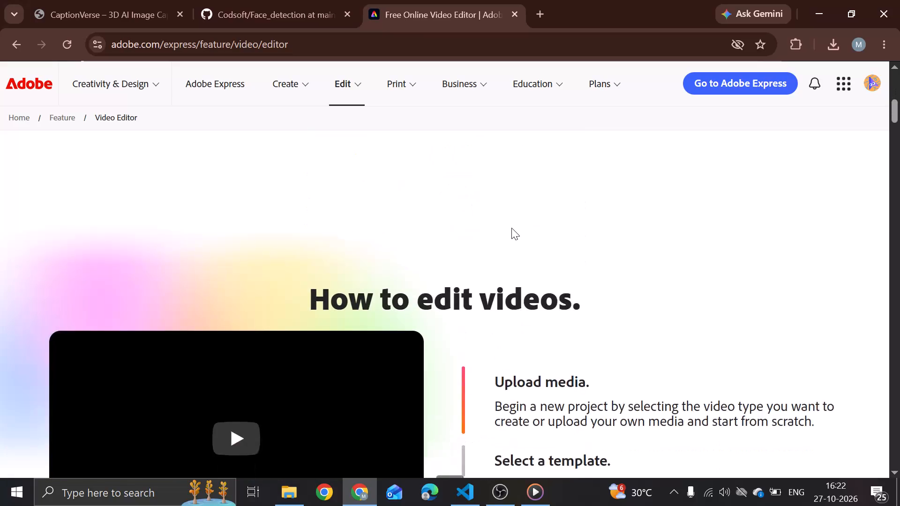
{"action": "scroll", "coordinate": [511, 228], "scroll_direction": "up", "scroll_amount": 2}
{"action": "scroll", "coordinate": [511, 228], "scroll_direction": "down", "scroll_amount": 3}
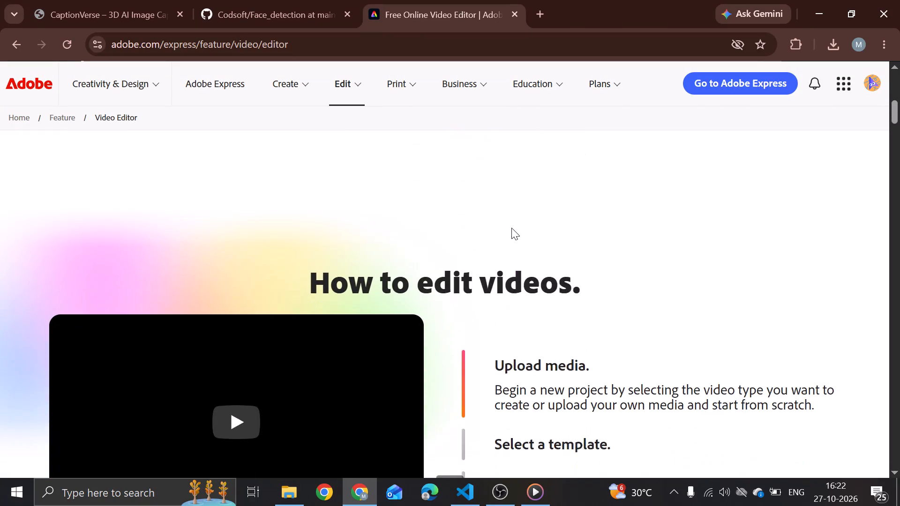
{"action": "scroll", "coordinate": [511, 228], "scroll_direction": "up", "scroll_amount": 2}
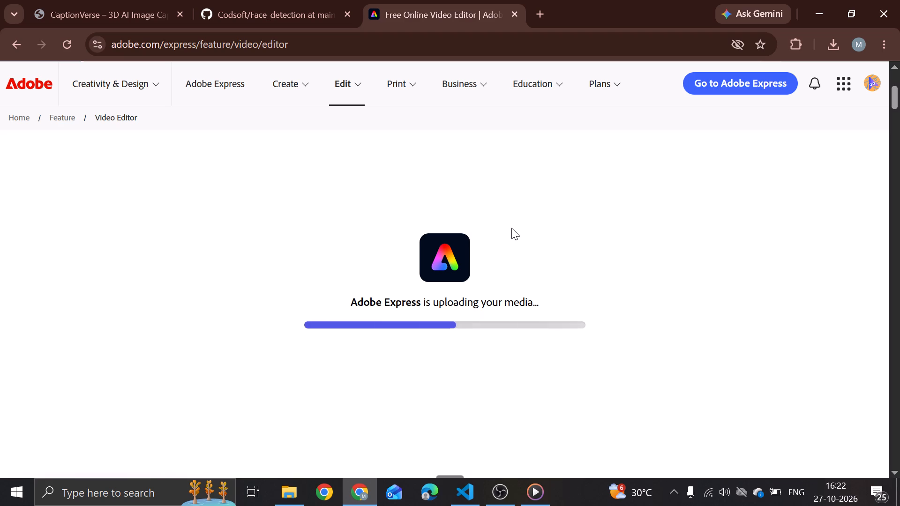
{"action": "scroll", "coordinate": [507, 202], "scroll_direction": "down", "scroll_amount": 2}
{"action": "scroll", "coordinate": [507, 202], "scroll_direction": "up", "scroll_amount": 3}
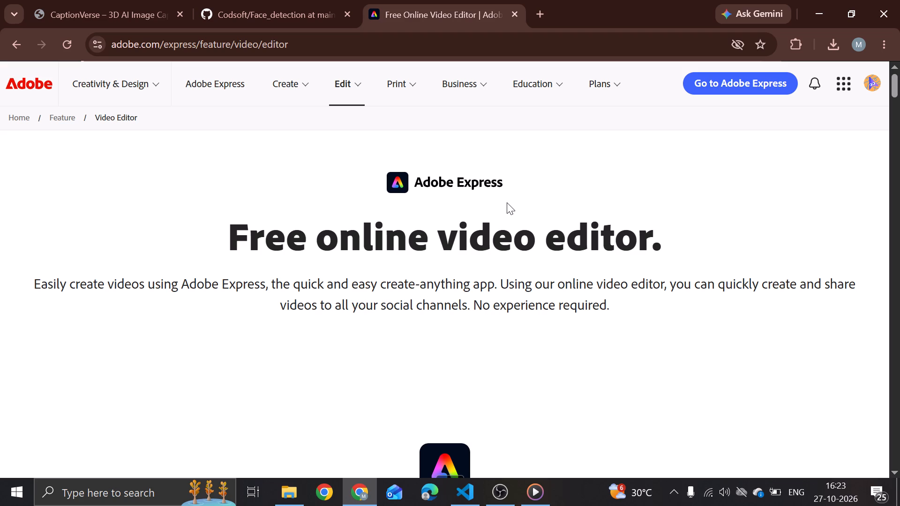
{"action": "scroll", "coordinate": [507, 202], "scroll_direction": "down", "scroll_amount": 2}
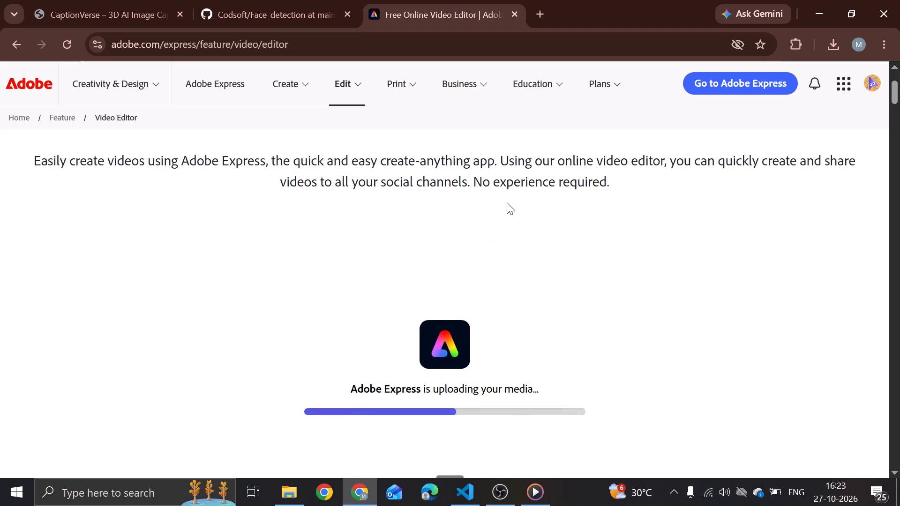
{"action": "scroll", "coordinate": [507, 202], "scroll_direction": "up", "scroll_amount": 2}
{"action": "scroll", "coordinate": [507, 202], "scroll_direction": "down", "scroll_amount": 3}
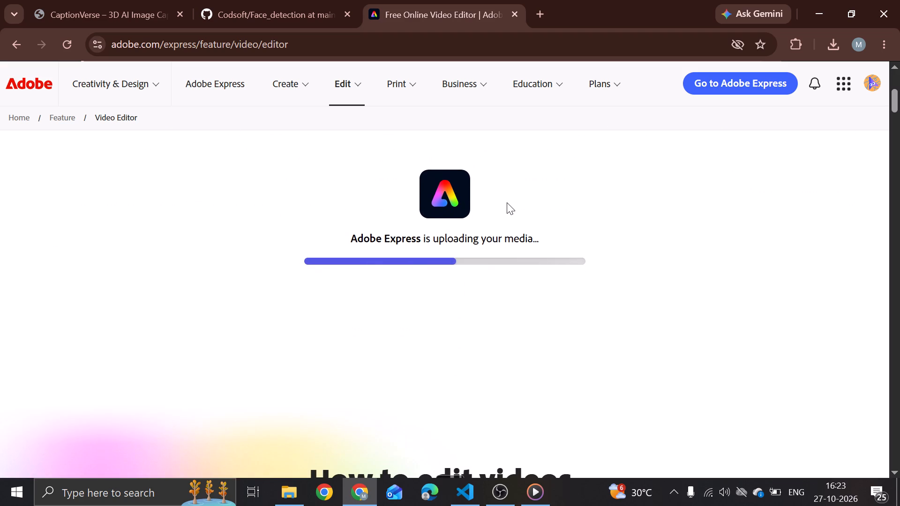
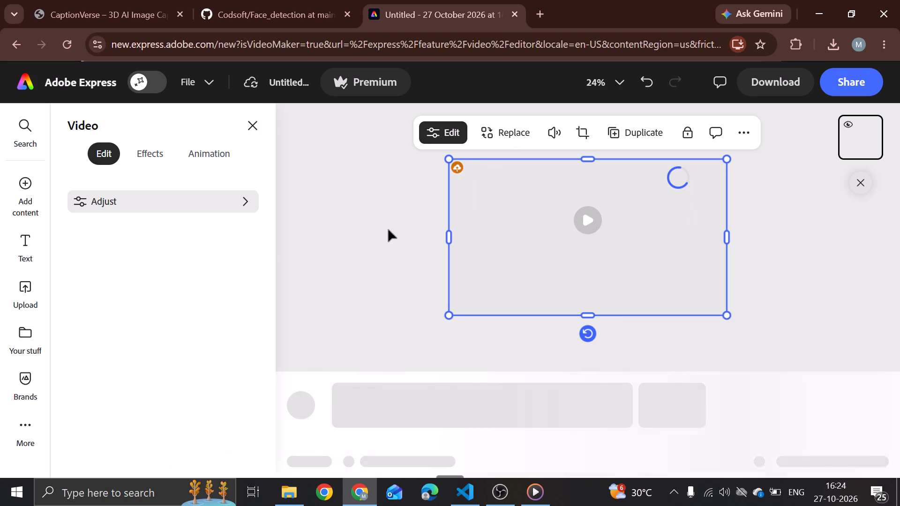
Open the music options for the timeline's audio track and check the background track's file name in Media Player.
{"action": "left_click", "coordinate": [409, 447]}
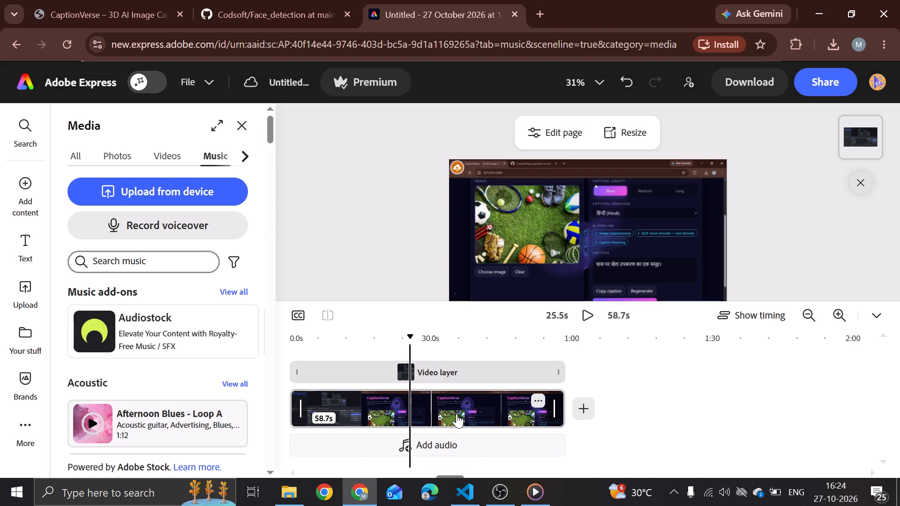
{"action": "left_click", "coordinate": [547, 494]}
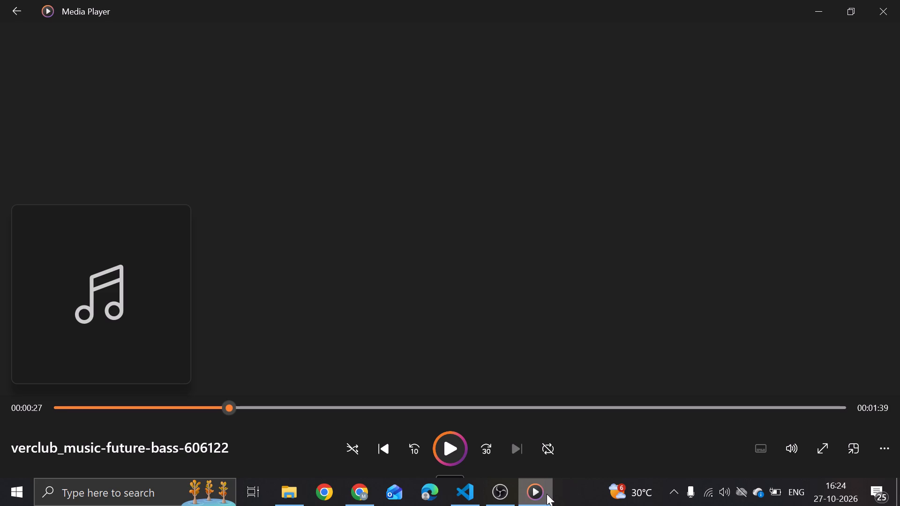
{"action": "left_click", "coordinate": [354, 491]}
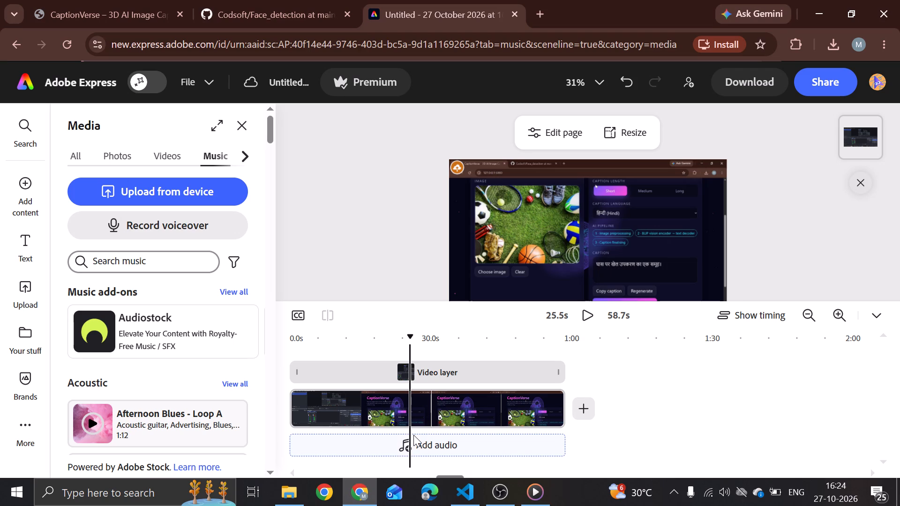
Upload verclub_music-future-bass-606122 from the Downloads folder as the video's background audio.
{"action": "left_click", "coordinate": [366, 450]}
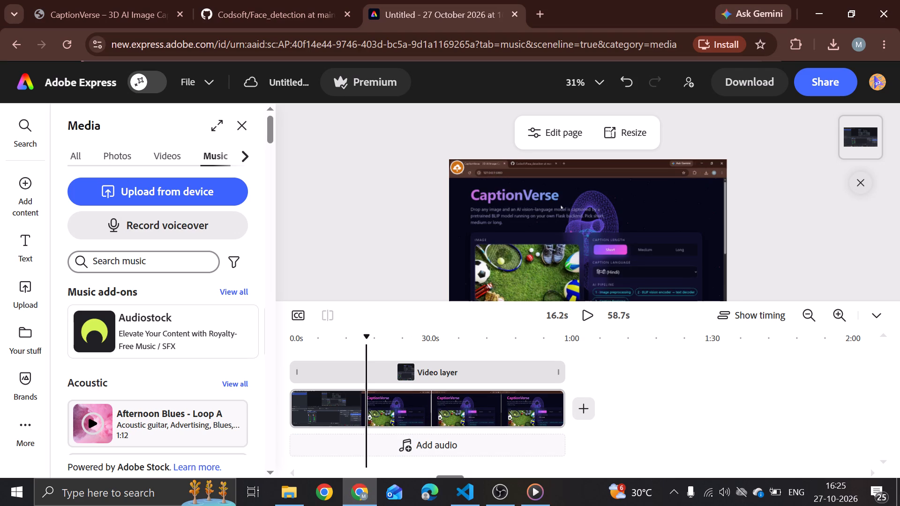
{"action": "left_click", "coordinate": [348, 451]}
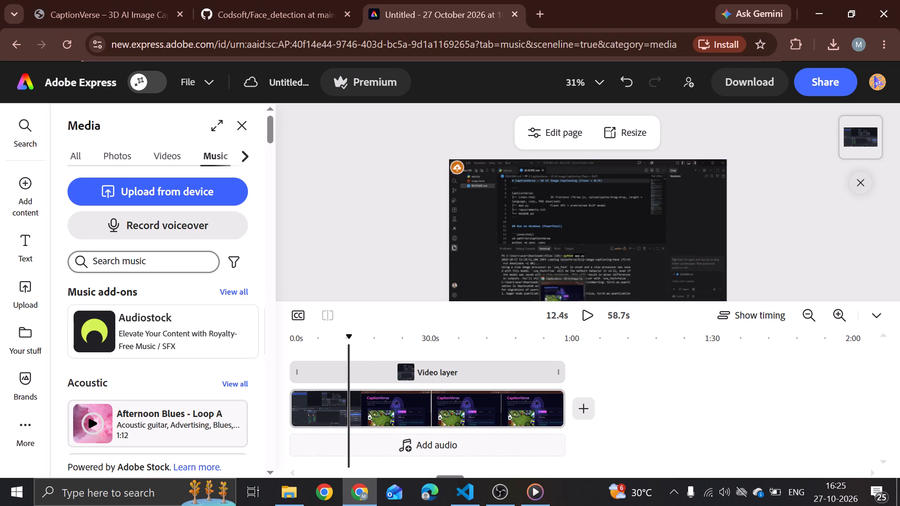
{"action": "left_click", "coordinate": [259, 286]}
{"action": "left_click", "coordinate": [217, 195]}
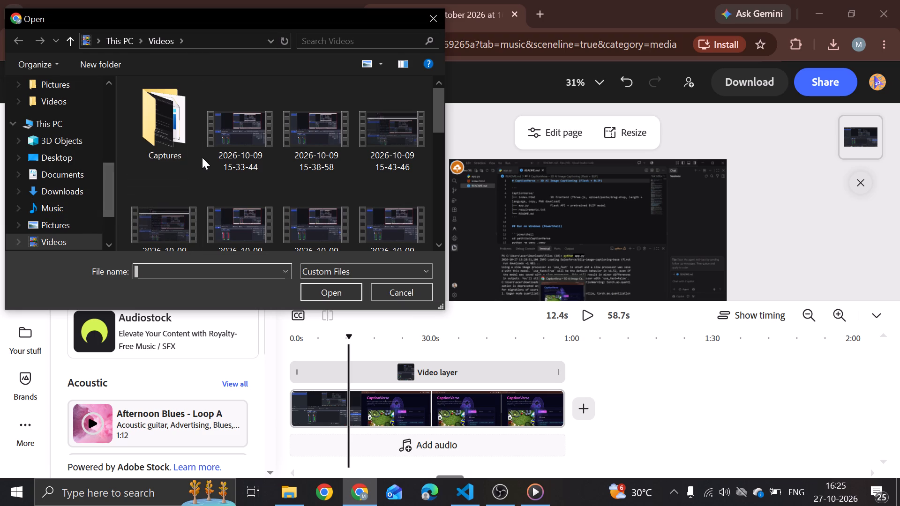
{"action": "left_click", "coordinate": [70, 196]}
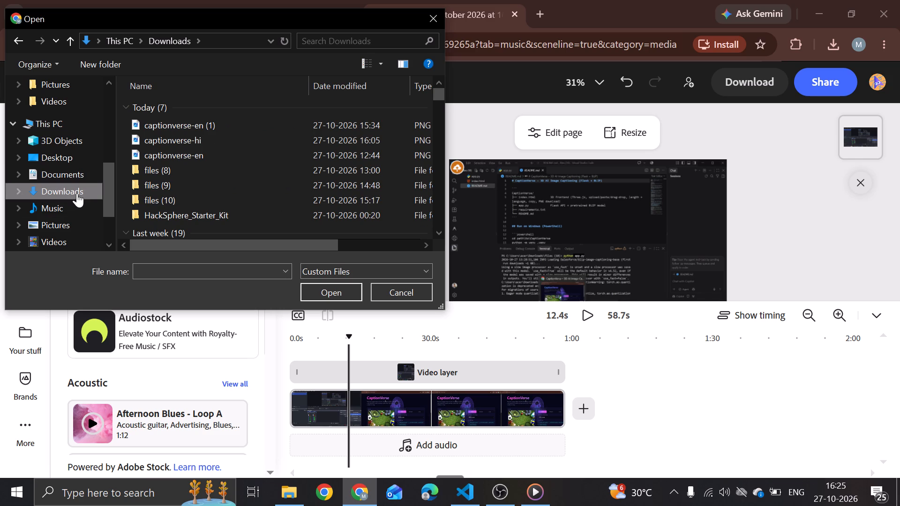
{"action": "left_click", "coordinate": [77, 193]}
{"action": "left_click", "coordinate": [77, 193]}
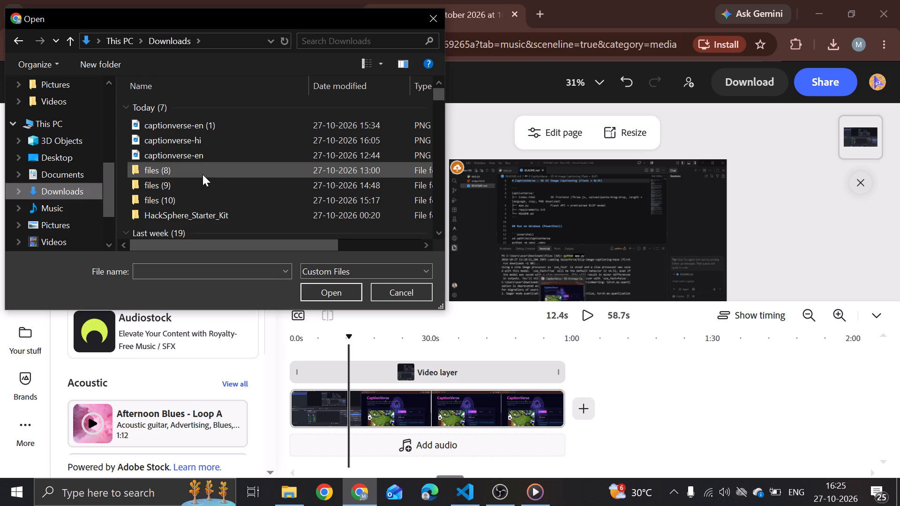
{"action": "scroll", "coordinate": [202, 174], "scroll_direction": "down", "scroll_amount": 13}
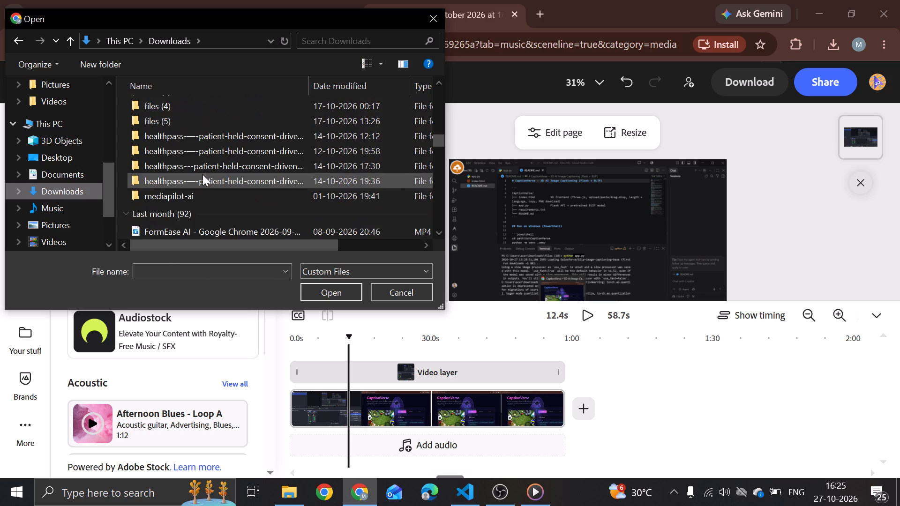
{"action": "scroll", "coordinate": [202, 174], "scroll_direction": "down", "scroll_amount": 2}
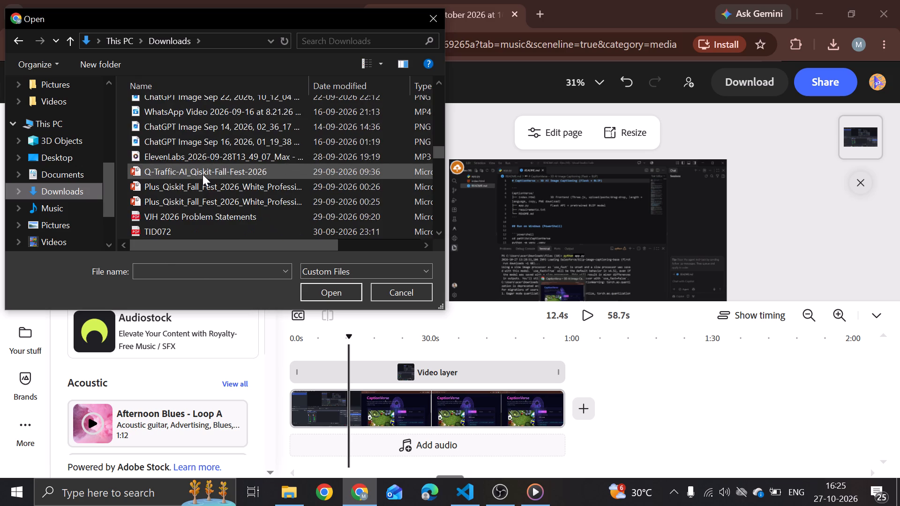
{"action": "scroll", "coordinate": [202, 174], "scroll_direction": "up", "scroll_amount": 4}
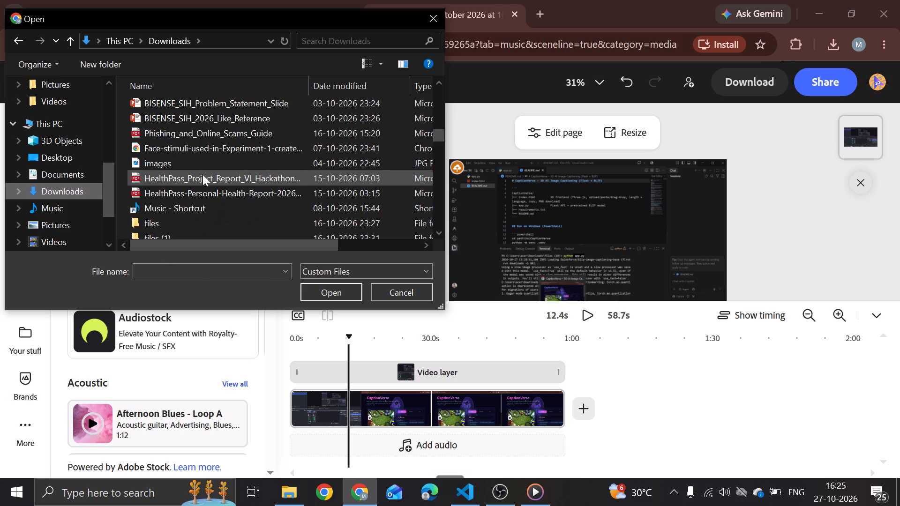
{"action": "scroll", "coordinate": [202, 174], "scroll_direction": "up", "scroll_amount": 4}
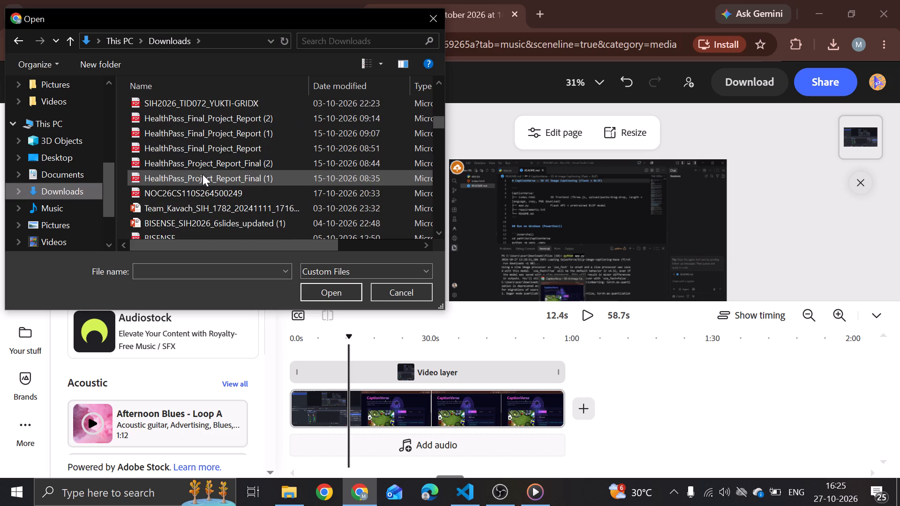
{"action": "scroll", "coordinate": [202, 174], "scroll_direction": "down", "scroll_amount": 4}
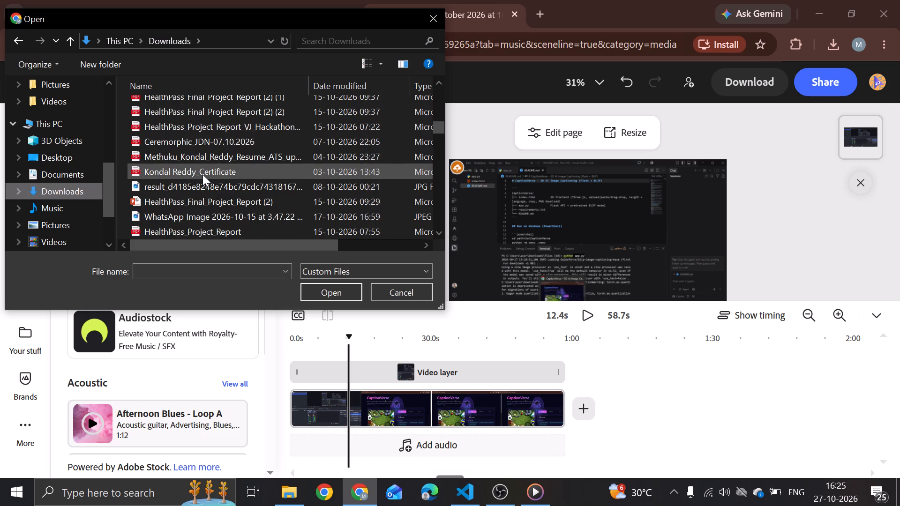
{"action": "scroll", "coordinate": [202, 174], "scroll_direction": "down", "scroll_amount": 2}
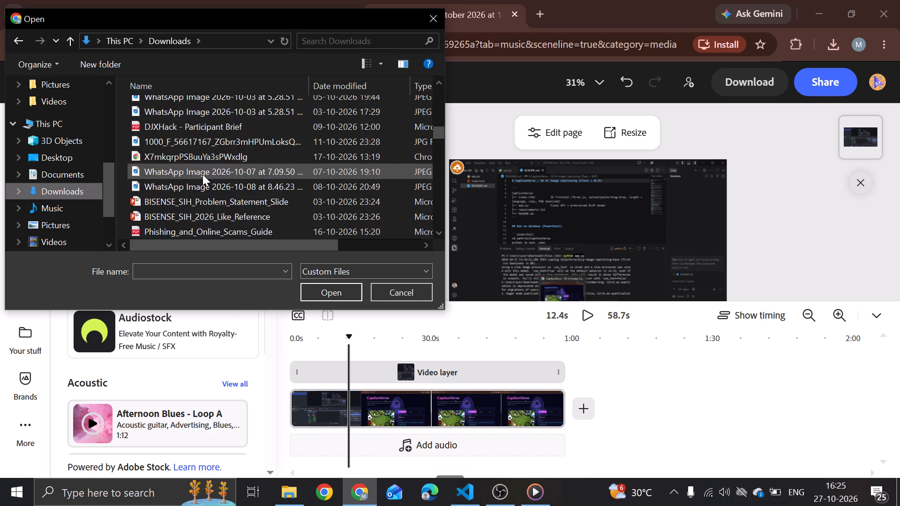
{"action": "scroll", "coordinate": [202, 174], "scroll_direction": "down", "scroll_amount": 2}
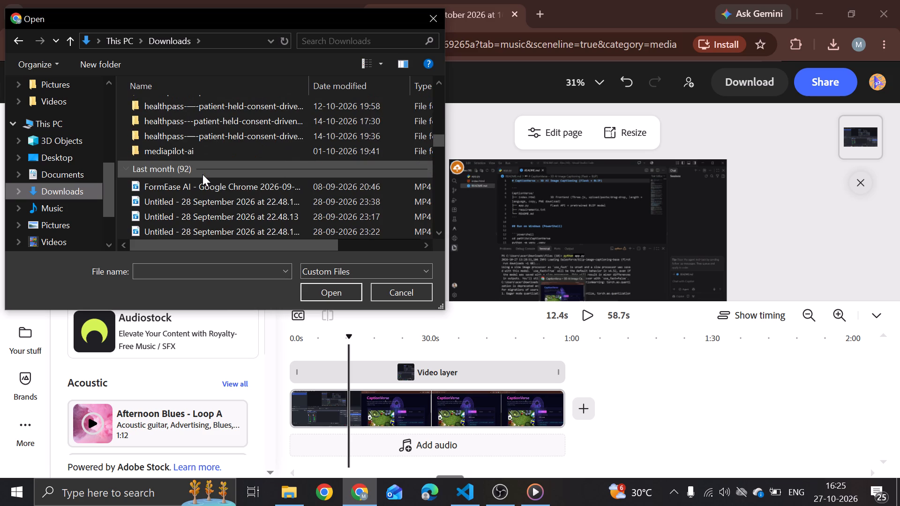
{"action": "scroll", "coordinate": [202, 174], "scroll_direction": "down", "scroll_amount": 4}
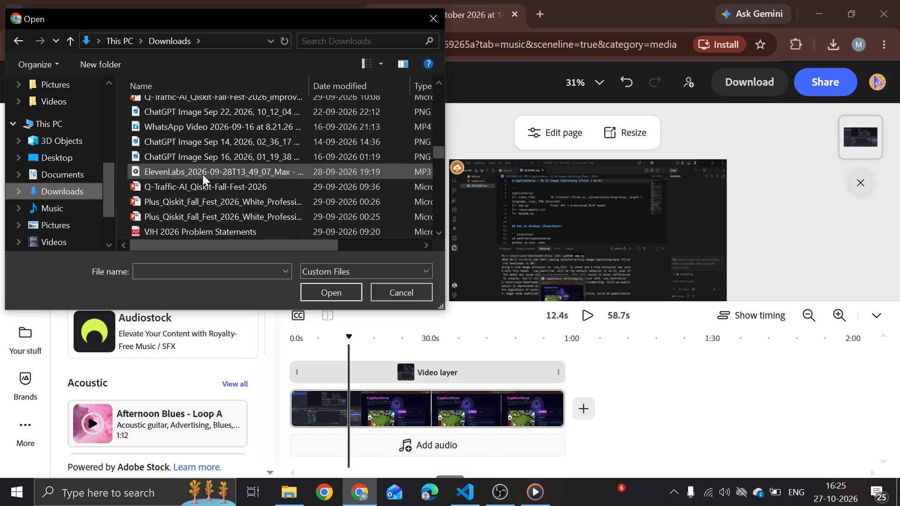
{"action": "scroll", "coordinate": [202, 174], "scroll_direction": "down", "scroll_amount": 2}
{"action": "scroll", "coordinate": [202, 174], "scroll_direction": "up", "scroll_amount": 3}
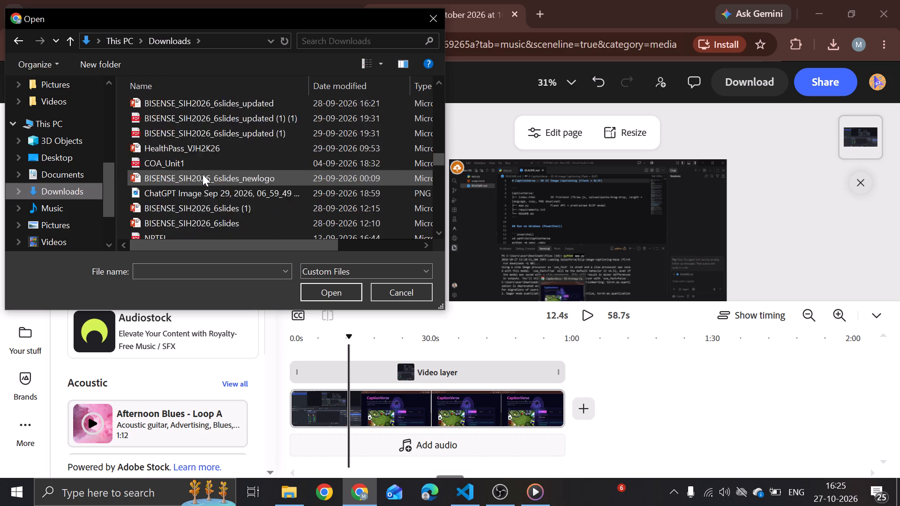
{"action": "scroll", "coordinate": [202, 174], "scroll_direction": "up", "scroll_amount": 3}
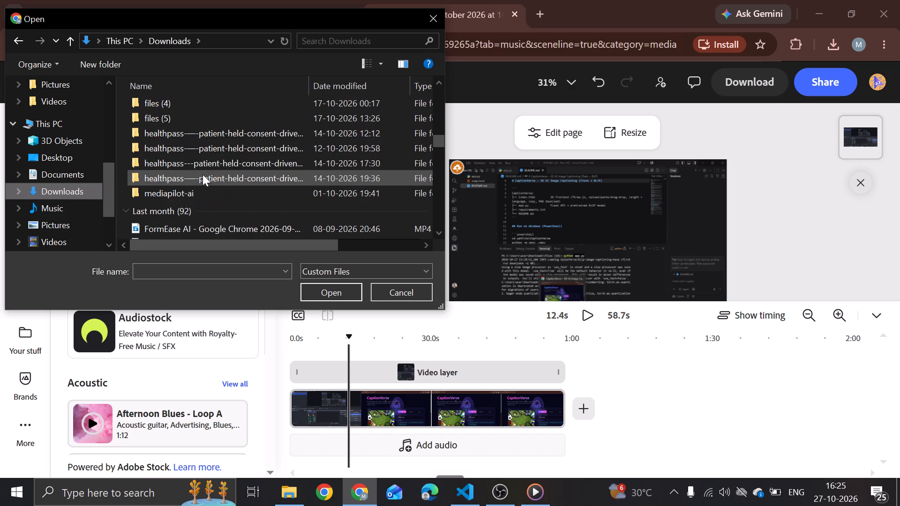
{"action": "scroll", "coordinate": [202, 174], "scroll_direction": "up", "scroll_amount": 3}
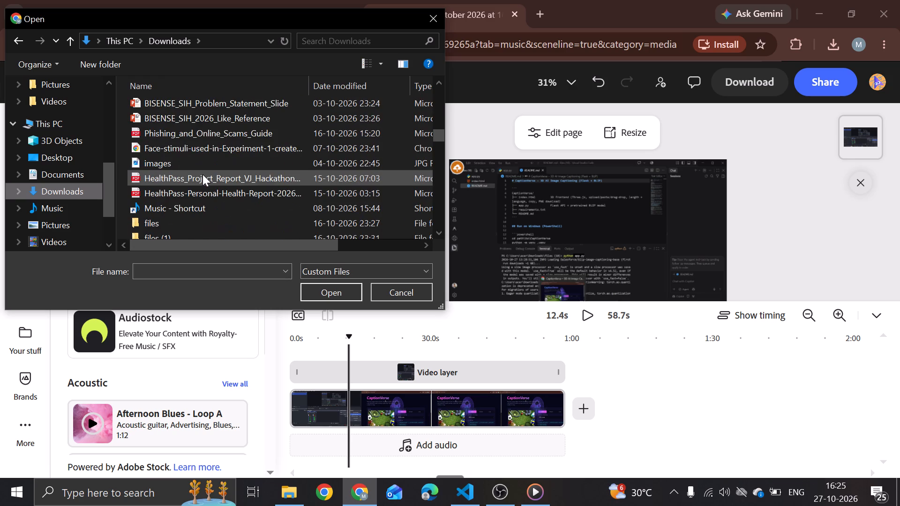
{"action": "scroll", "coordinate": [202, 174], "scroll_direction": "up", "scroll_amount": 4}
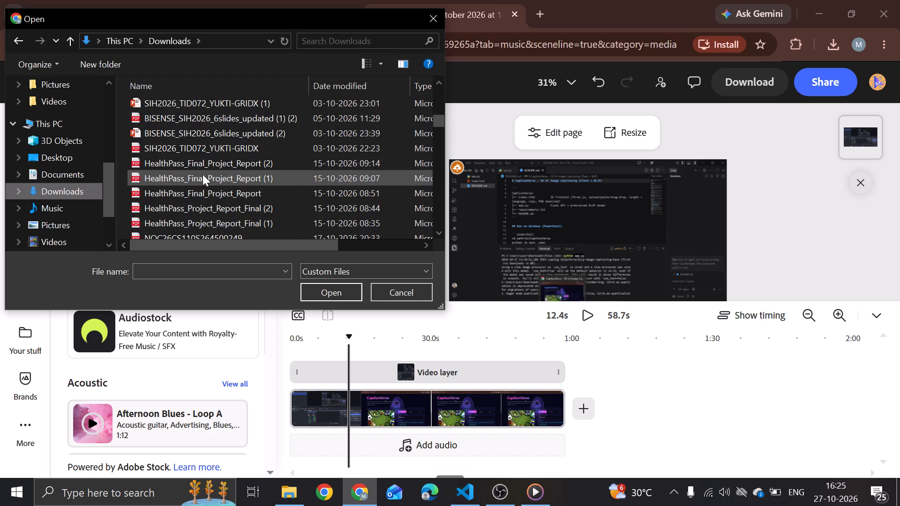
{"action": "scroll", "coordinate": [202, 174], "scroll_direction": "up", "scroll_amount": 3}
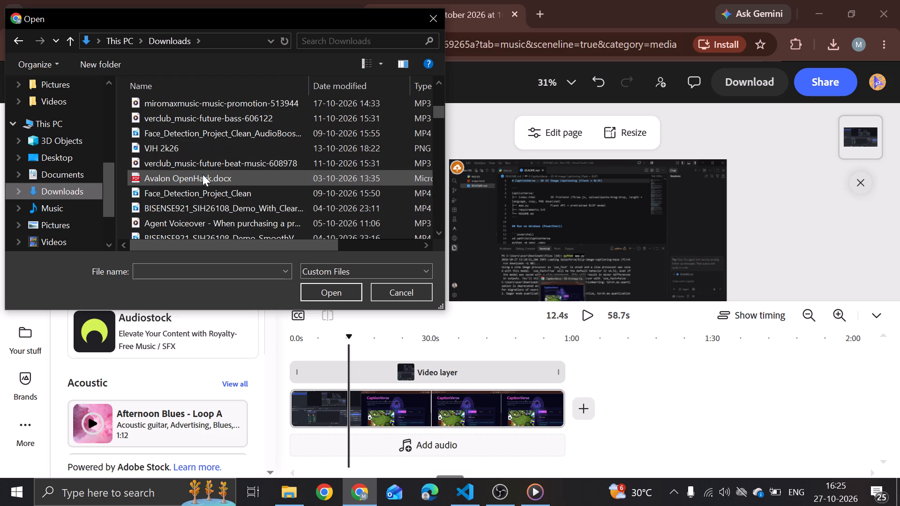
{"action": "left_click", "coordinate": [247, 112]}
{"action": "left_click", "coordinate": [311, 287]}
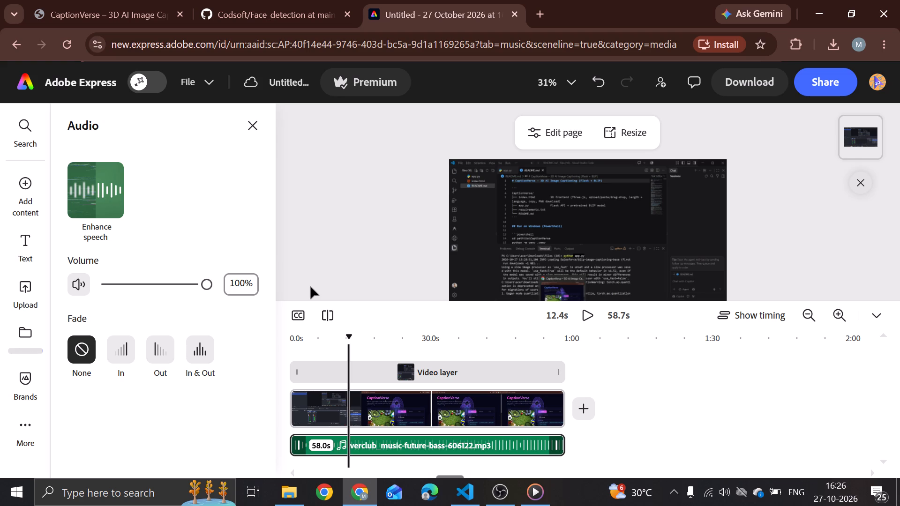
Trim about 1.4 s off the start of the video layer, removing the opening shot of the recording software.
{"action": "left_click", "coordinate": [299, 365]}
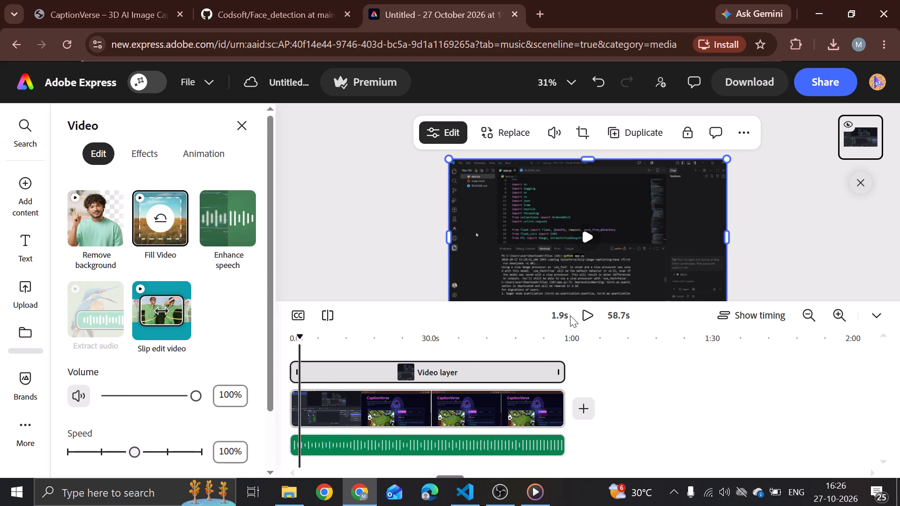
{"action": "double_click", "coordinate": [289, 374]}
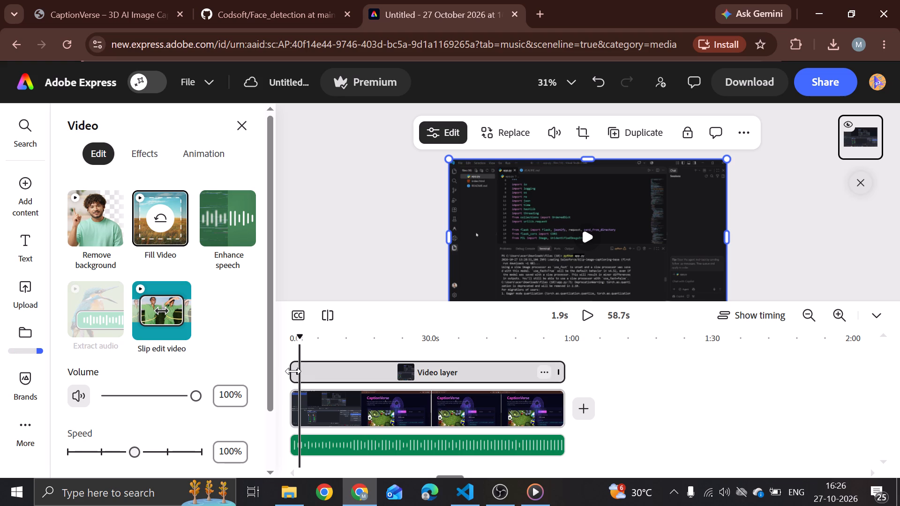
{"action": "left_click", "coordinate": [292, 371]}
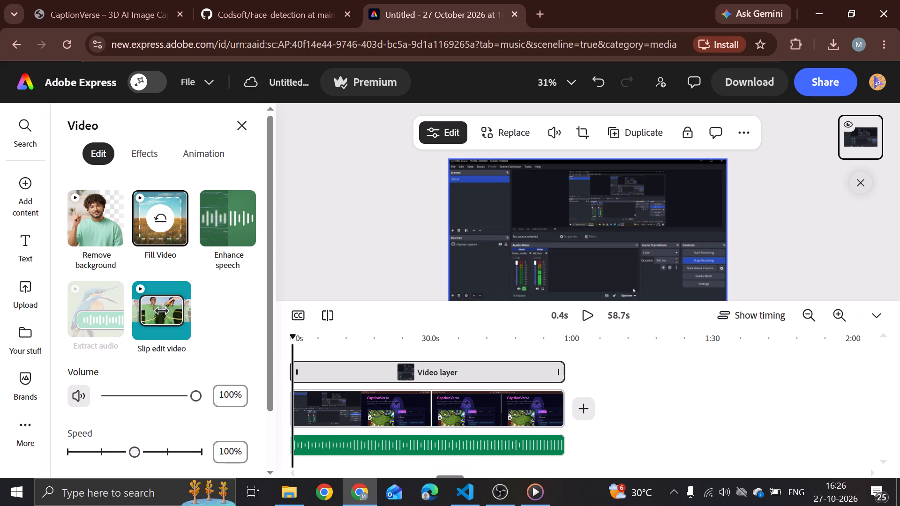
{"action": "left_click_drag", "start_coordinate": [294, 370], "coordinate": [298, 370]}
{"action": "left_click_drag", "start_coordinate": [298, 370], "coordinate": [304, 370]}
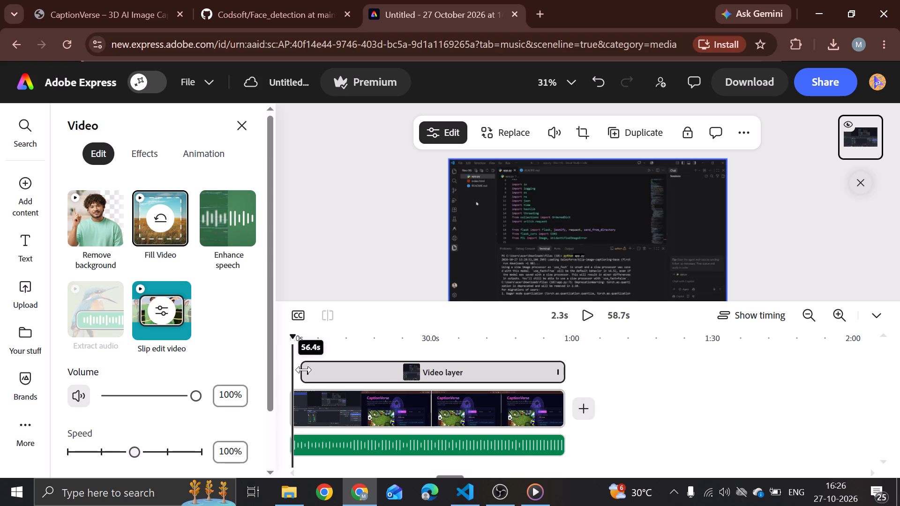
{"action": "left_click_drag", "start_coordinate": [304, 370], "coordinate": [299, 371]}
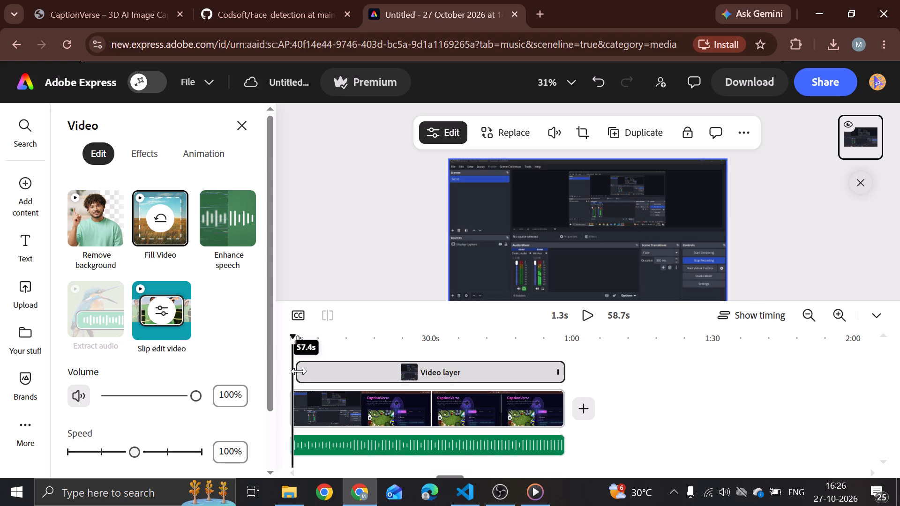
{"action": "left_click_drag", "start_coordinate": [299, 371], "coordinate": [300, 371]}
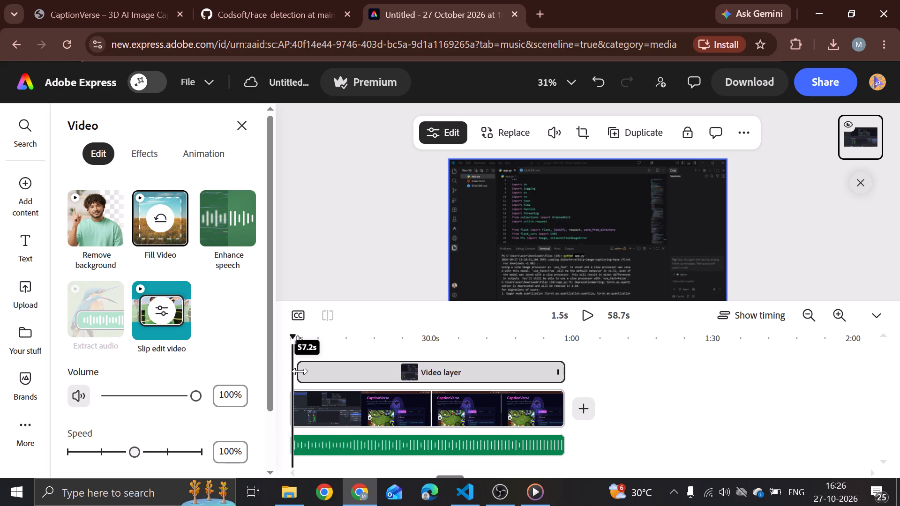
{"action": "left_click_drag", "start_coordinate": [300, 371], "coordinate": [298, 371]}
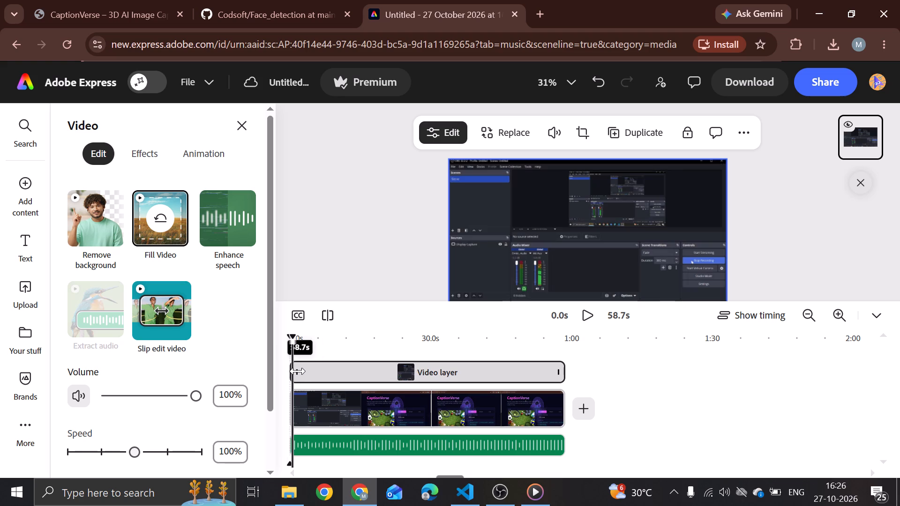
{"action": "left_click_drag", "start_coordinate": [298, 371], "coordinate": [299, 371]}
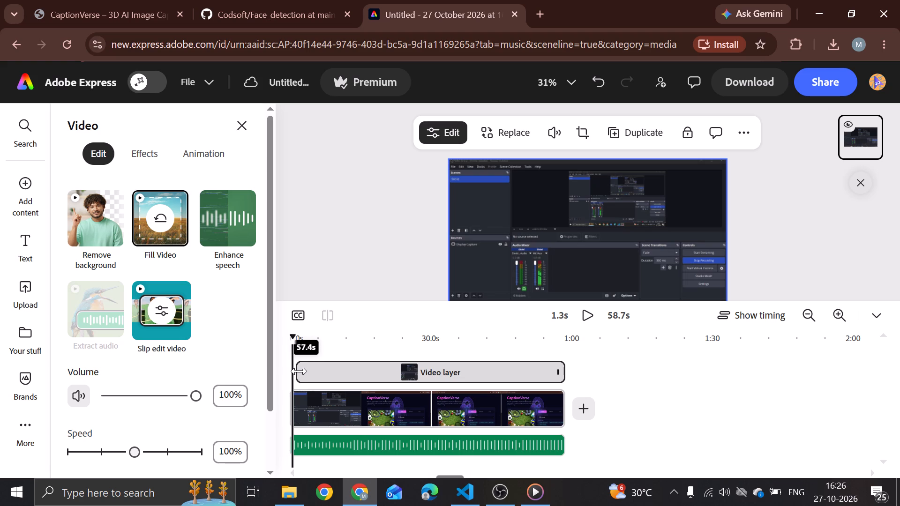
{"action": "left_click_drag", "start_coordinate": [299, 371], "coordinate": [300, 371]}
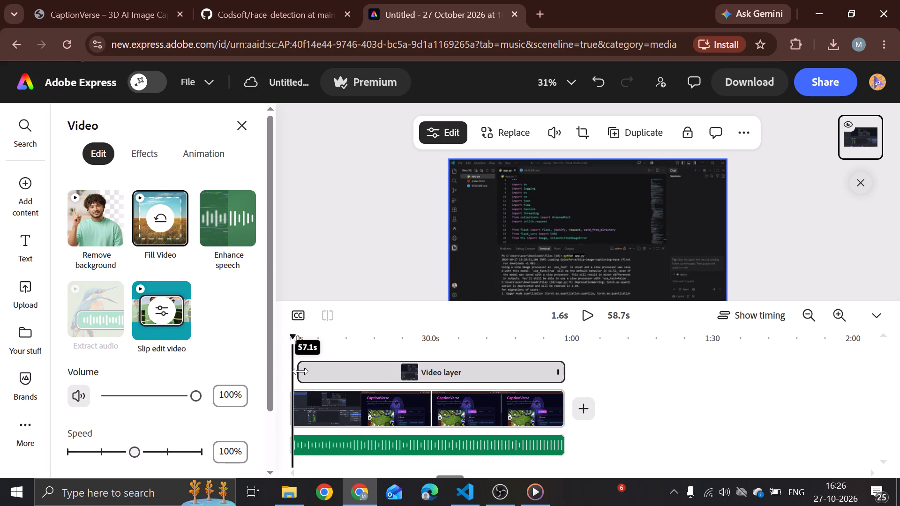
{"action": "left_click_drag", "start_coordinate": [300, 371], "coordinate": [300, 371]}
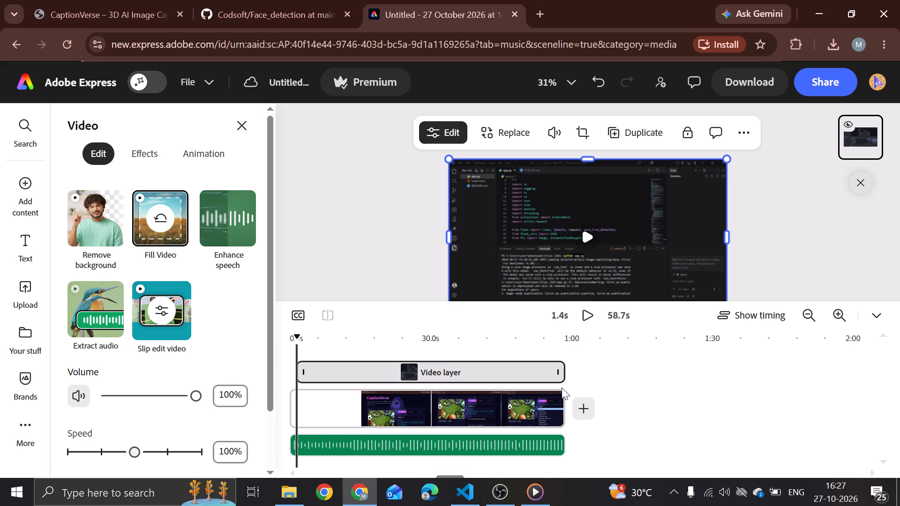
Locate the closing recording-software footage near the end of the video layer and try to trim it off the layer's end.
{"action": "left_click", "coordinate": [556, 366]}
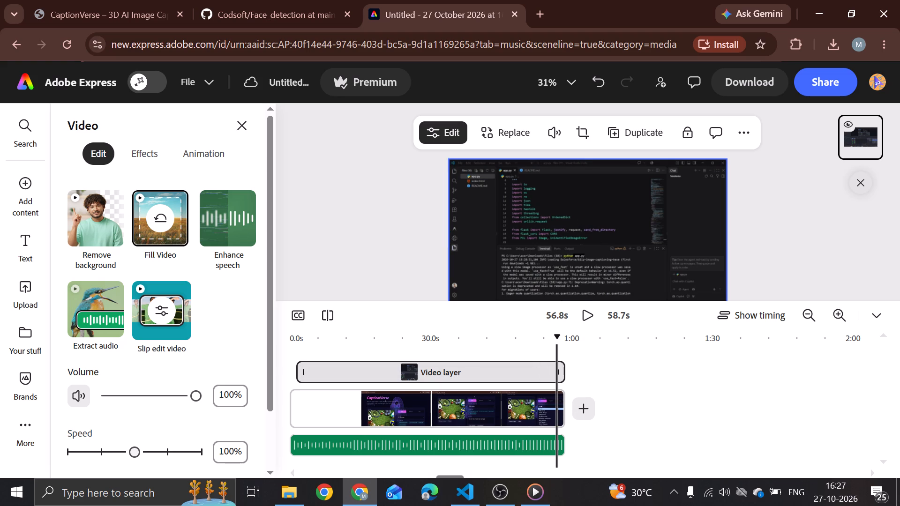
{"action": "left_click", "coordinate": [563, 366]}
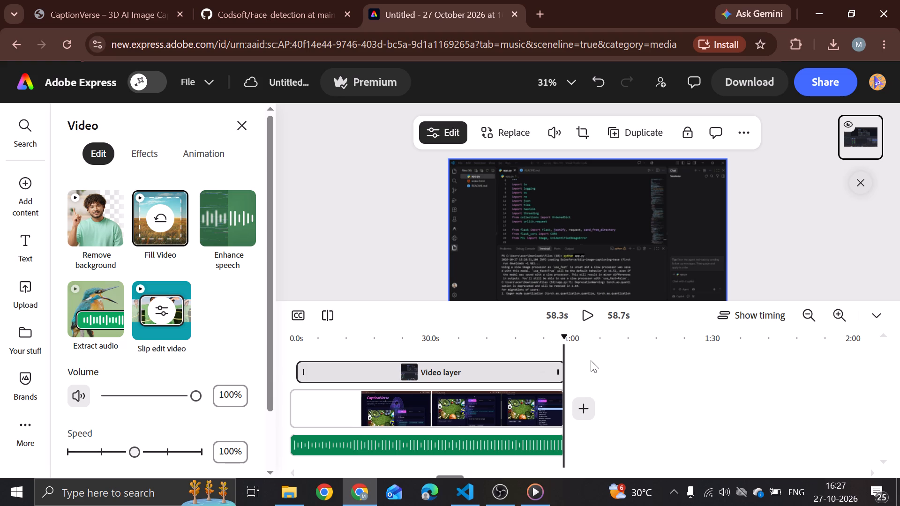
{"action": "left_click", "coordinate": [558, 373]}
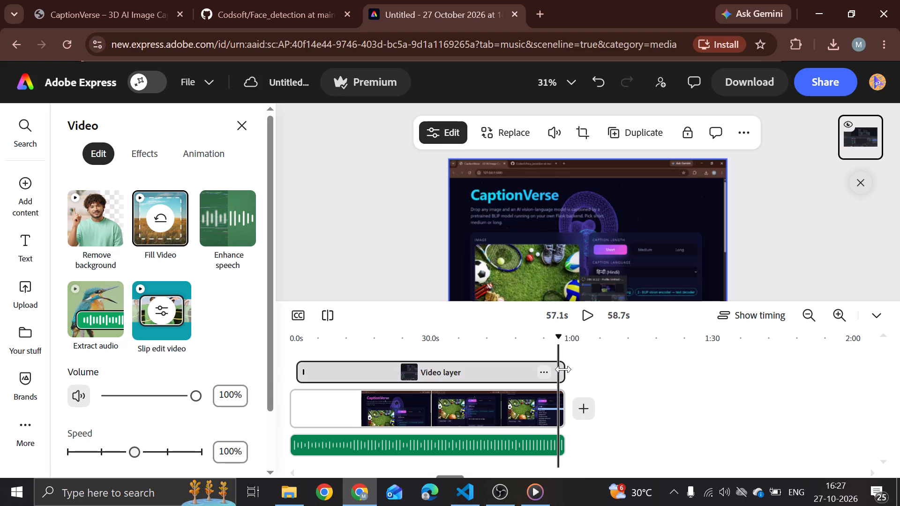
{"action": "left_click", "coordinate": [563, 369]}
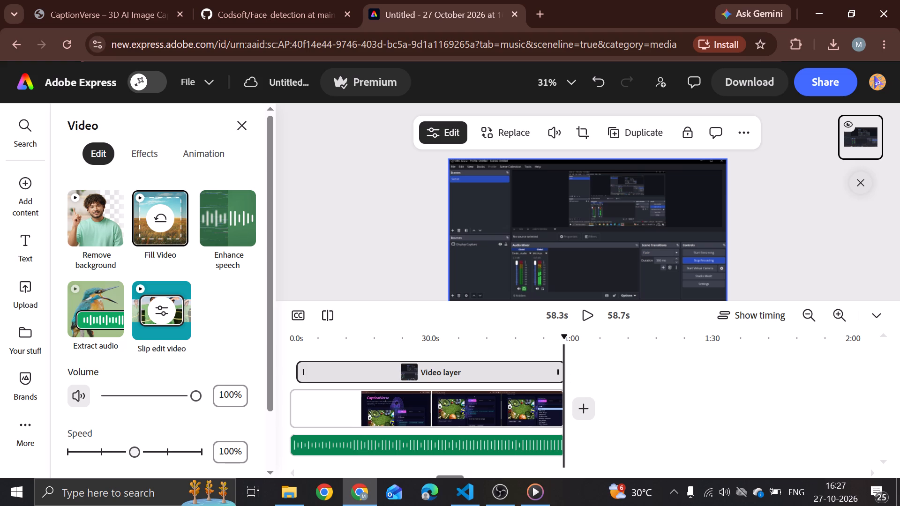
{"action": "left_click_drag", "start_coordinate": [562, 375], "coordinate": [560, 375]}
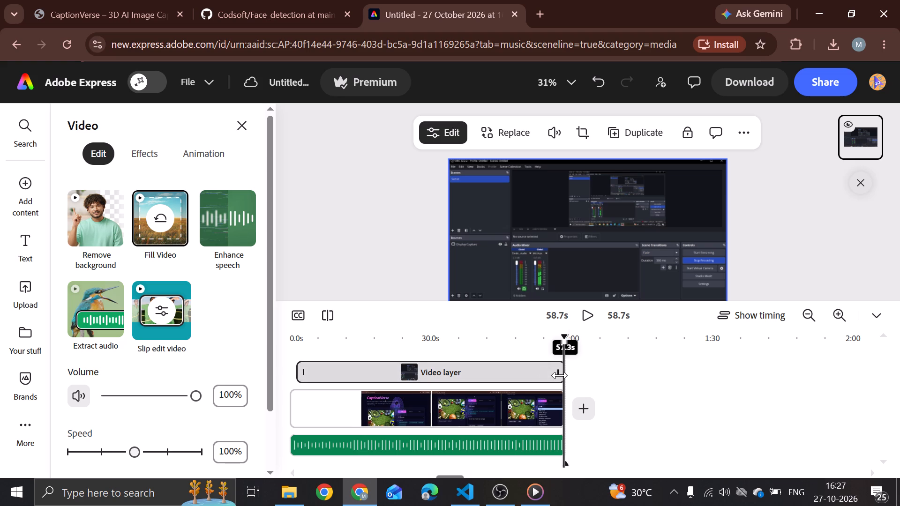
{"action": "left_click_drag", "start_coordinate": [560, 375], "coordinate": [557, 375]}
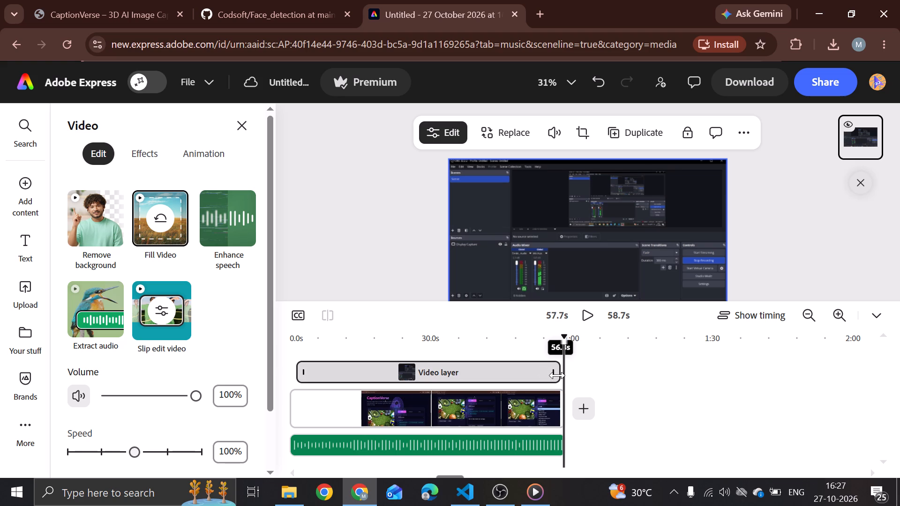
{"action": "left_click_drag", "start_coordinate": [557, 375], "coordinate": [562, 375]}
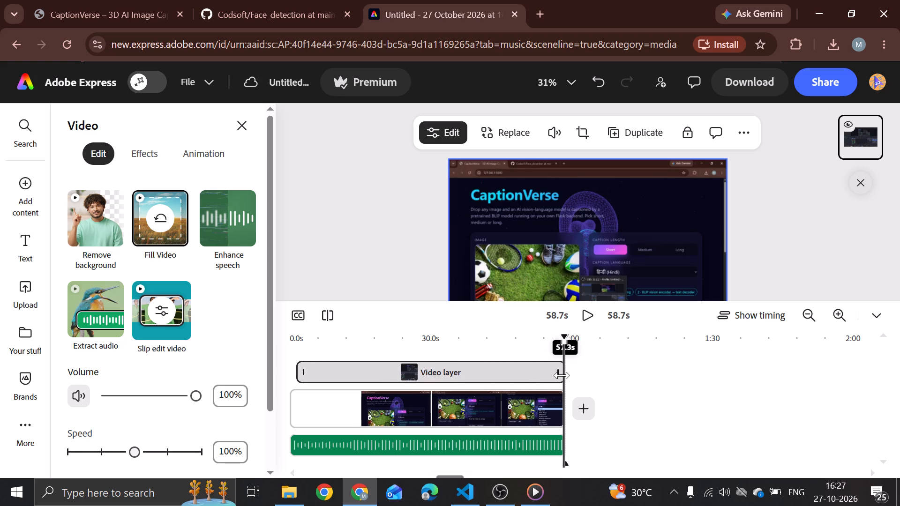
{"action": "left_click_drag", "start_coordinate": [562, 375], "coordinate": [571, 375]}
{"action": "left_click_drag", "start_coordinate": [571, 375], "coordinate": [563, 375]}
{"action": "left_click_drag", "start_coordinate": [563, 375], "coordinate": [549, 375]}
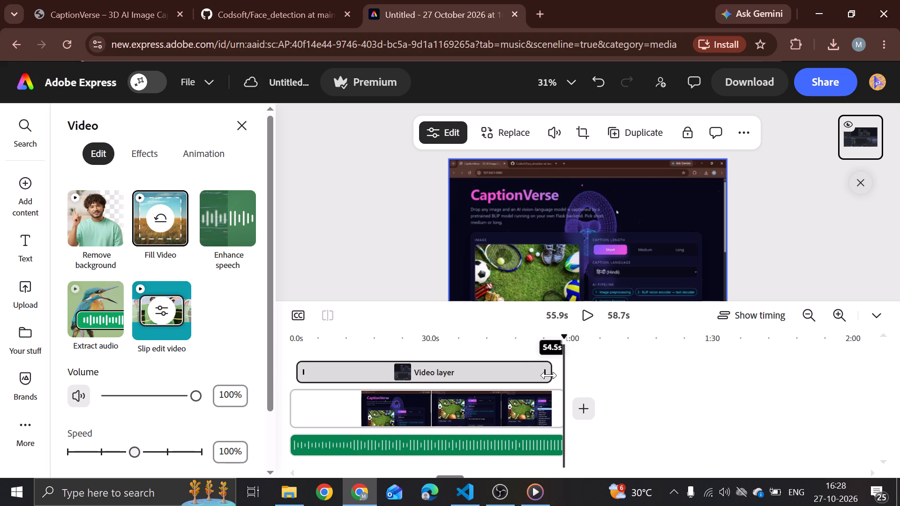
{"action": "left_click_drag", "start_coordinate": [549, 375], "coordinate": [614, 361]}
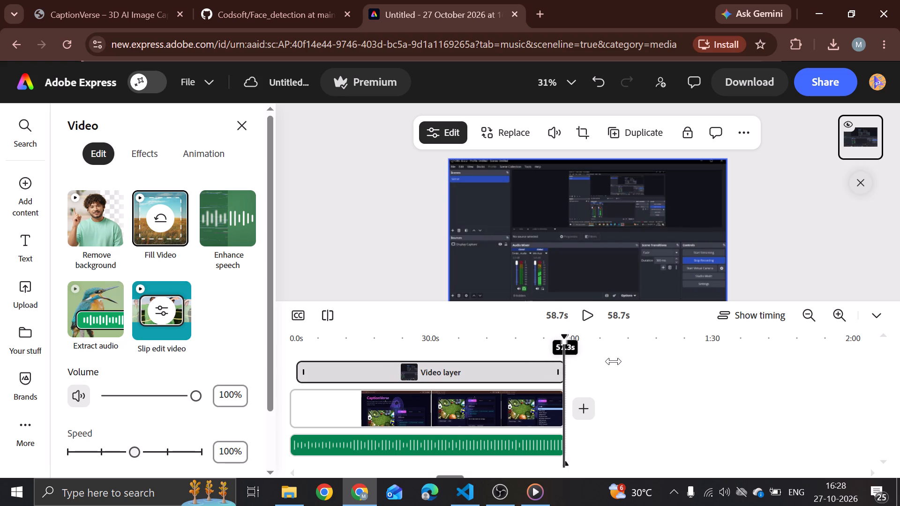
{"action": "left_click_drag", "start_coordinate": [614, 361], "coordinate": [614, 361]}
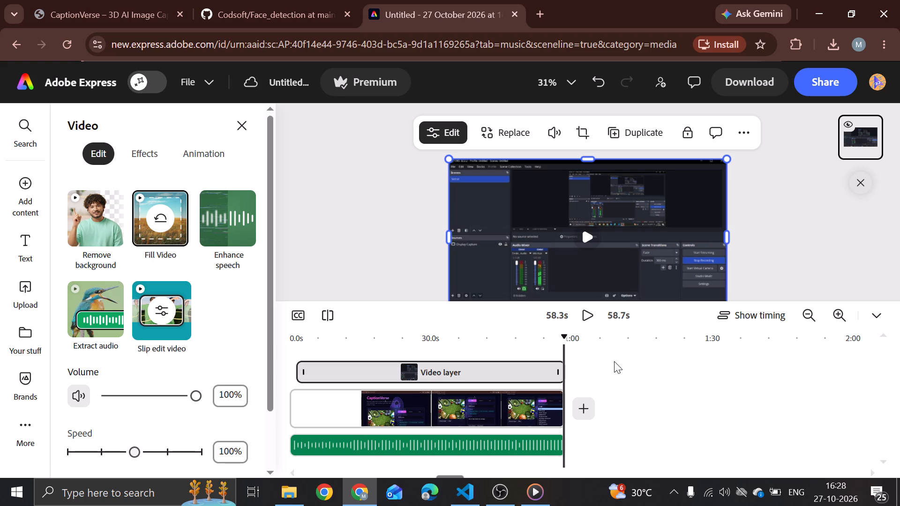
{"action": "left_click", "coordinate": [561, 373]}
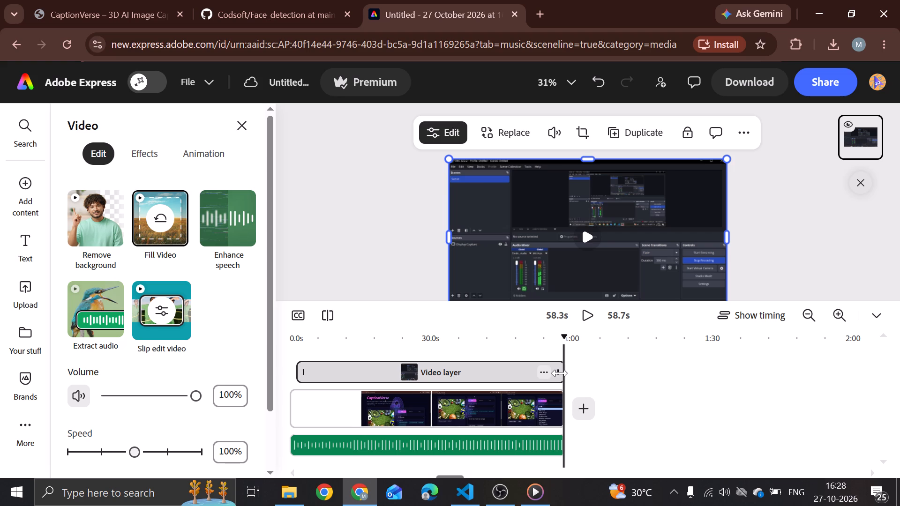
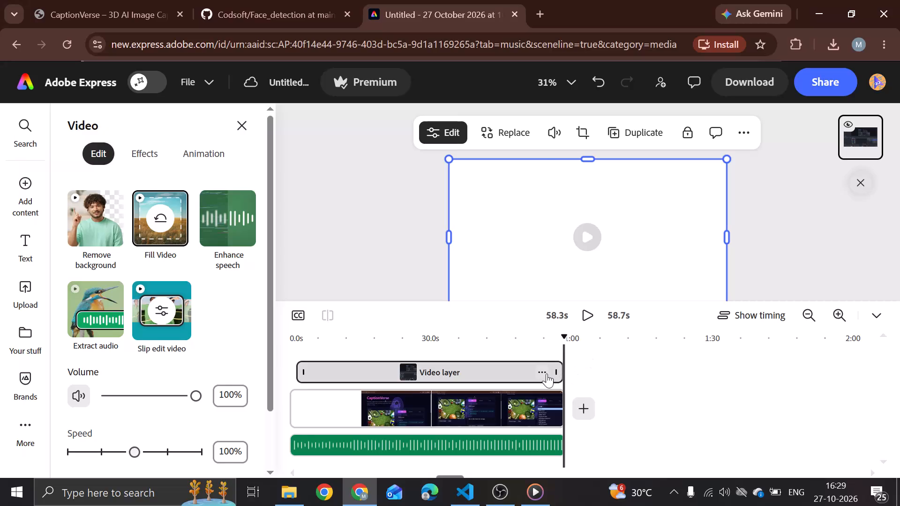
Extend the end of the video layer to 58.7 s on the timeline, giving the layer a duration of 57.3 s.
{"action": "left_click", "coordinate": [547, 373]}
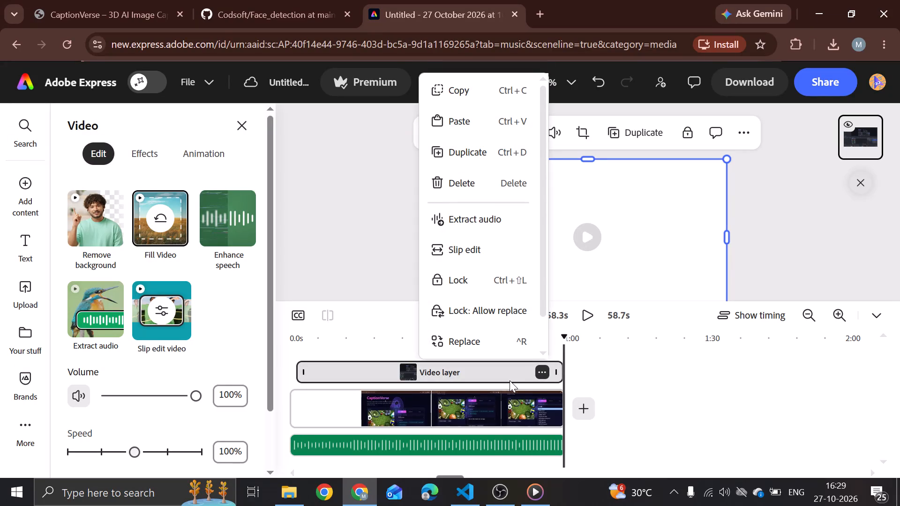
{"action": "left_click", "coordinate": [502, 380]}
{"action": "left_click", "coordinate": [502, 380]}
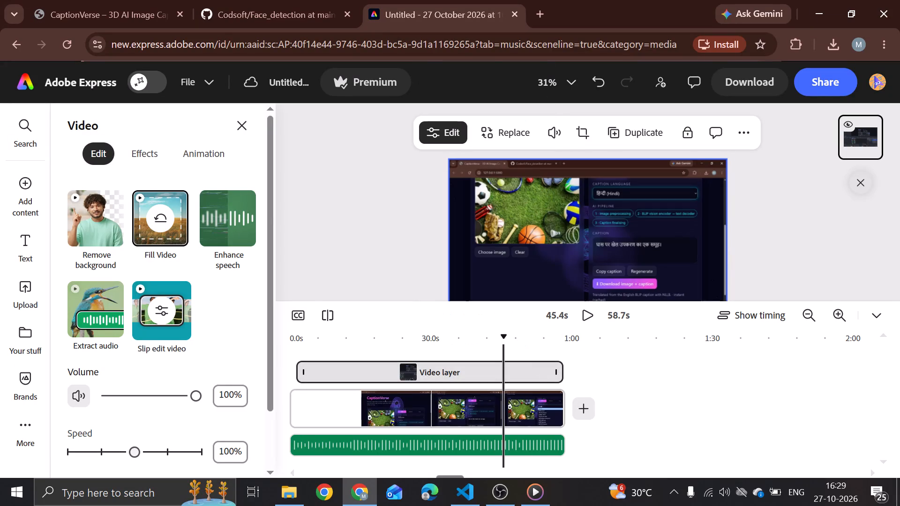
{"action": "left_click", "coordinate": [547, 371]}
{"action": "left_click", "coordinate": [552, 369]}
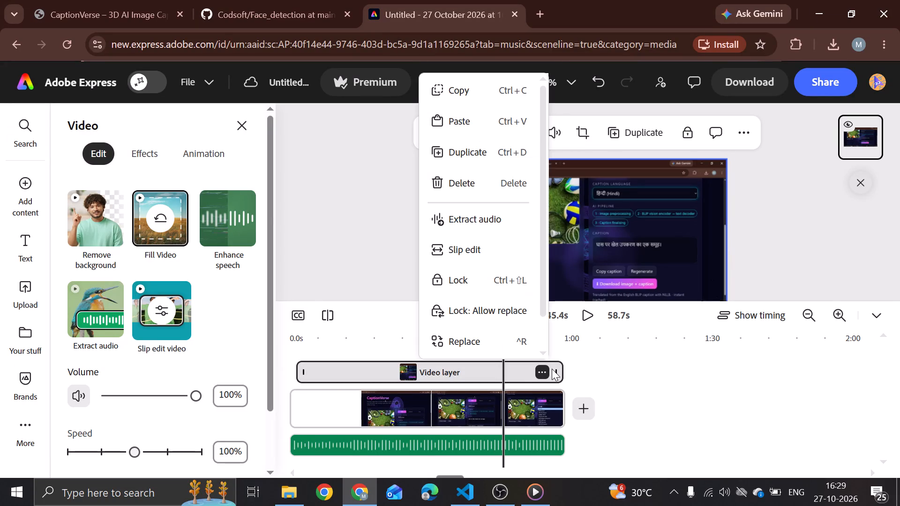
{"action": "left_click", "coordinate": [556, 369]}
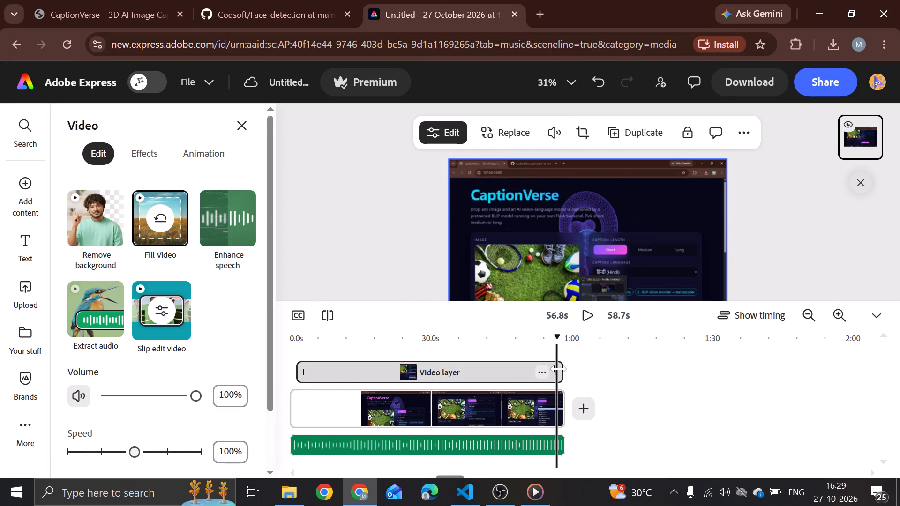
{"action": "left_click_drag", "start_coordinate": [559, 369], "coordinate": [567, 369]}
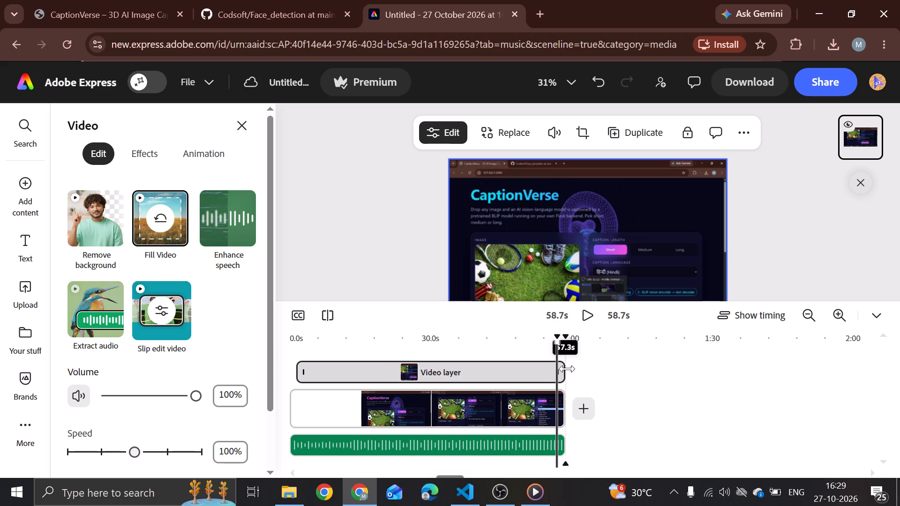
{"action": "left_click_drag", "start_coordinate": [567, 369], "coordinate": [578, 369]}
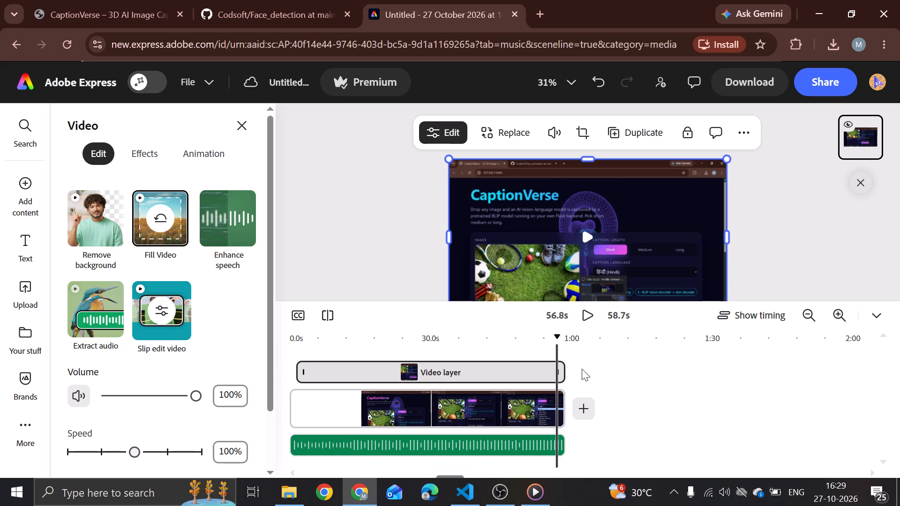
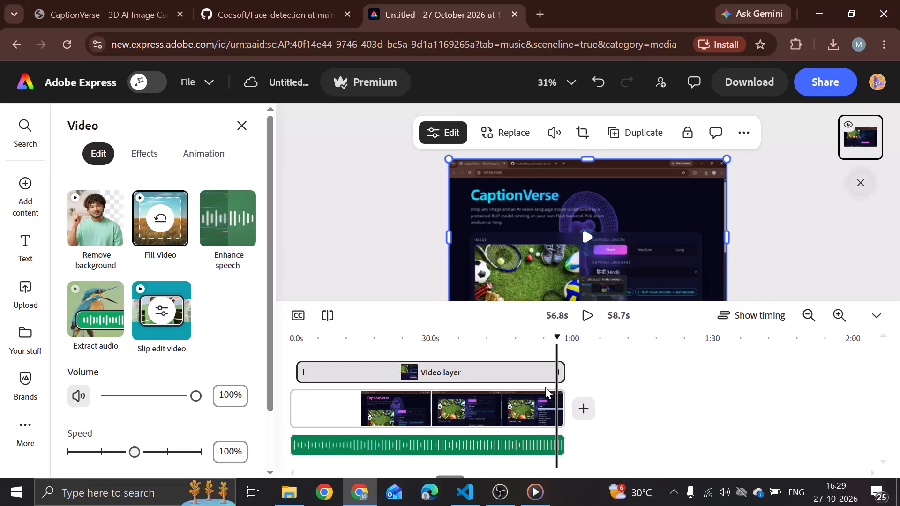
Trim the end of the video layer to about 58.4 s on the timeline, giving the layer a duration of about 57.0 s.
{"action": "left_click", "coordinate": [564, 371]}
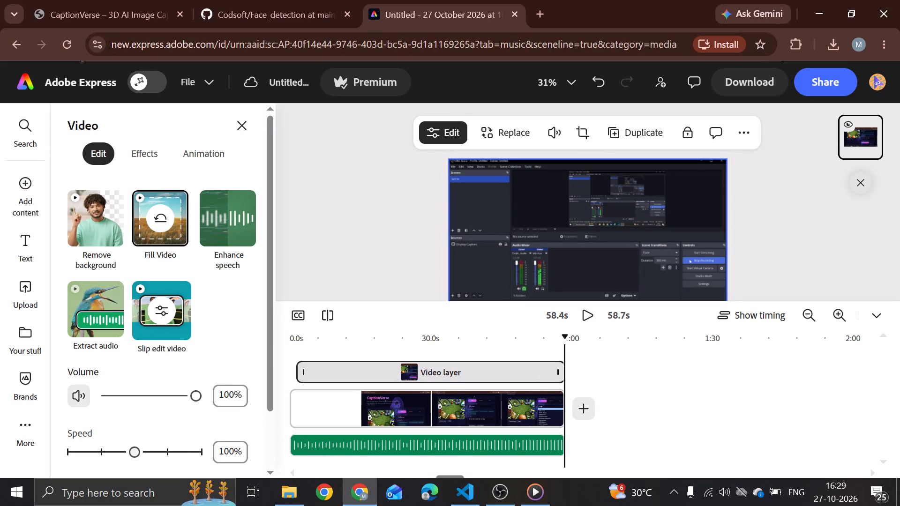
{"action": "left_click_drag", "start_coordinate": [561, 372], "coordinate": [556, 372]}
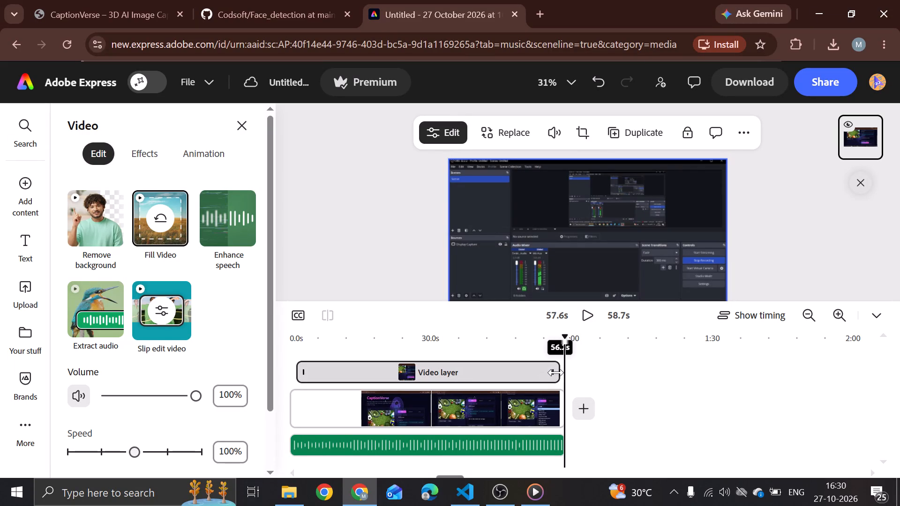
{"action": "left_click_drag", "start_coordinate": [556, 372], "coordinate": [561, 376]}
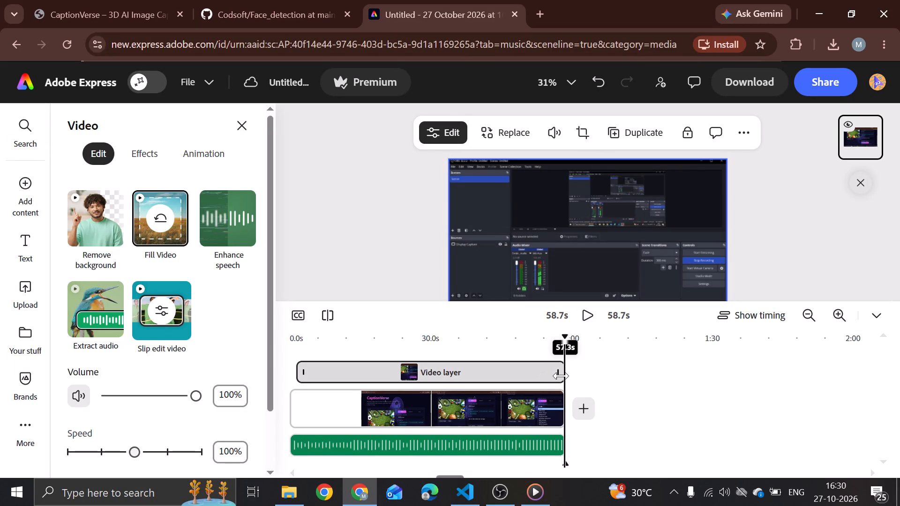
{"action": "left_click_drag", "start_coordinate": [561, 376], "coordinate": [552, 374]}
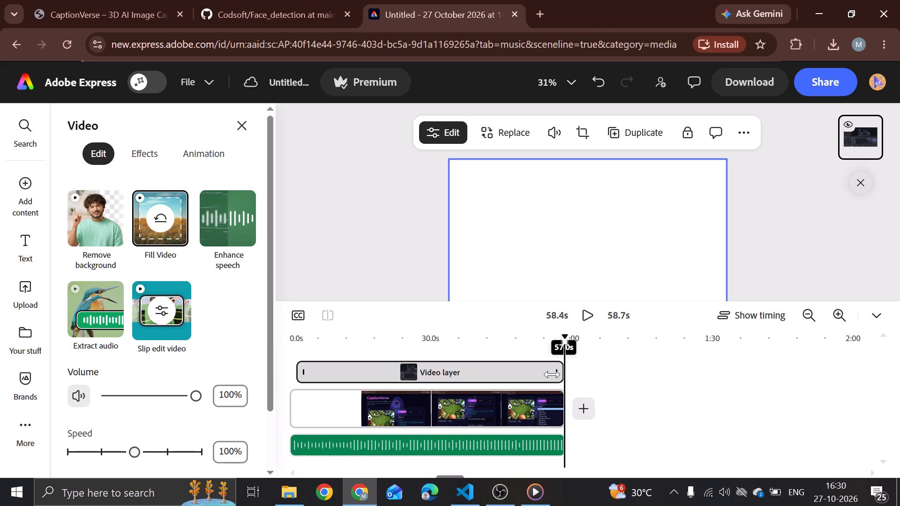
{"action": "left_click_drag", "start_coordinate": [552, 374], "coordinate": [573, 373]}
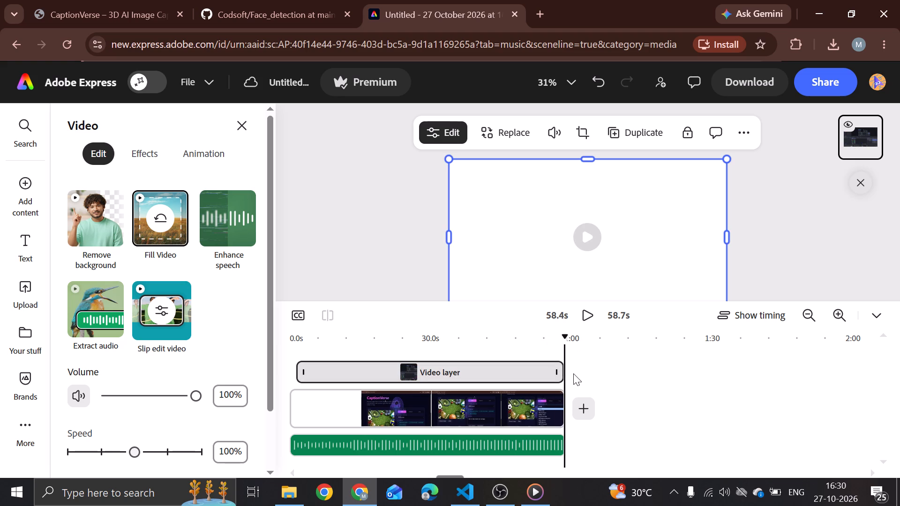
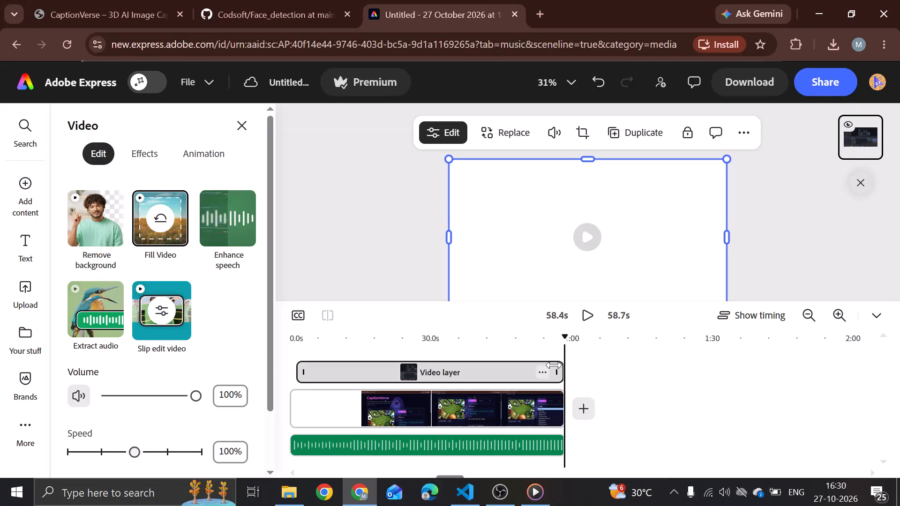
Trim the end of the video layer to about 57.3 s on the timeline, cutting the recording-software footage.
{"action": "left_click", "coordinate": [554, 365]}
{"action": "left_click", "coordinate": [560, 366]}
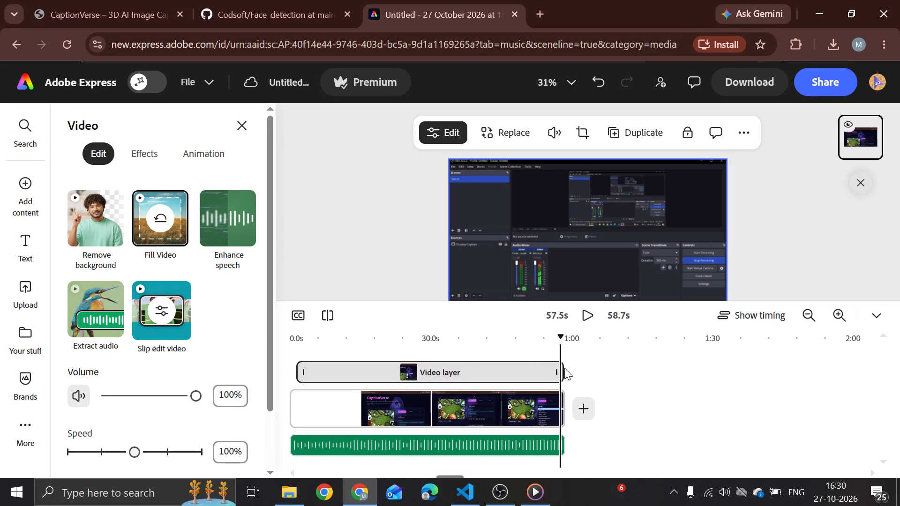
{"action": "left_click_drag", "start_coordinate": [562, 368], "coordinate": [558, 368]}
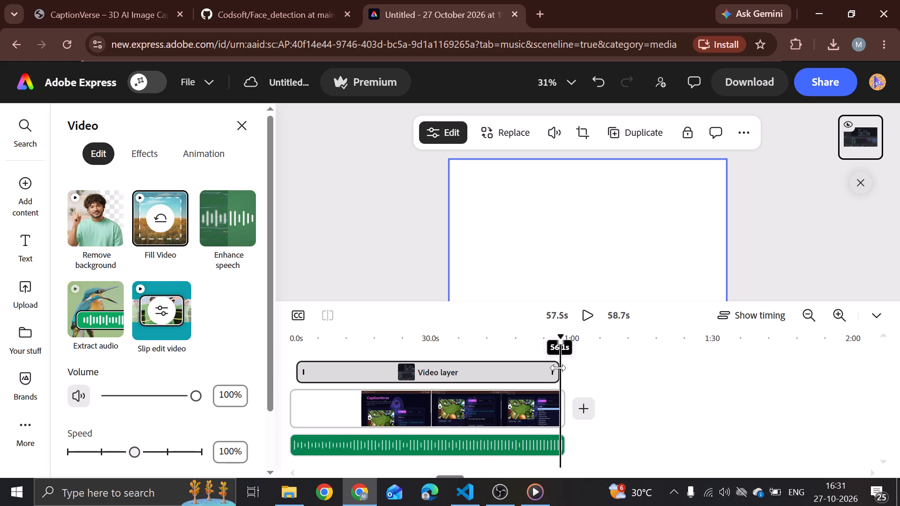
{"action": "left_click_drag", "start_coordinate": [558, 368], "coordinate": [555, 368]}
{"action": "left_click_drag", "start_coordinate": [555, 368], "coordinate": [555, 368]}
{"action": "left_click_drag", "start_coordinate": [555, 368], "coordinate": [558, 368]}
{"action": "left_click_drag", "start_coordinate": [558, 368], "coordinate": [561, 370]}
{"action": "left_click_drag", "start_coordinate": [561, 370], "coordinate": [563, 370]}
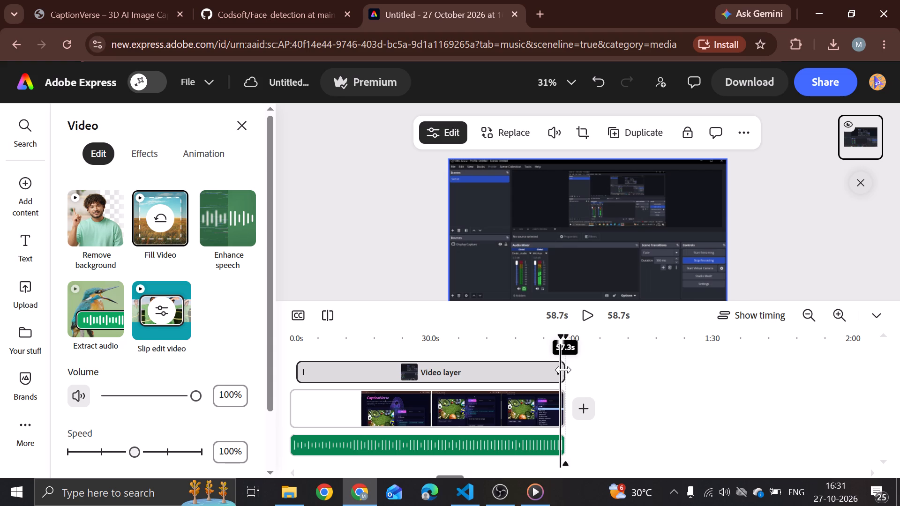
{"action": "left_click_drag", "start_coordinate": [563, 370], "coordinate": [562, 370]}
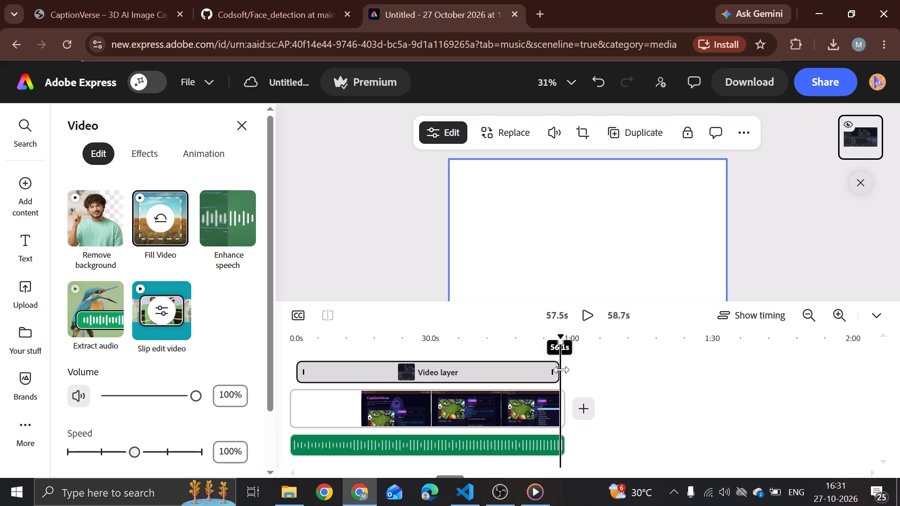
{"action": "left_click_drag", "start_coordinate": [562, 370], "coordinate": [561, 370]}
{"action": "left_click_drag", "start_coordinate": [561, 370], "coordinate": [558, 370]}
{"action": "left_click_drag", "start_coordinate": [558, 370], "coordinate": [552, 370]}
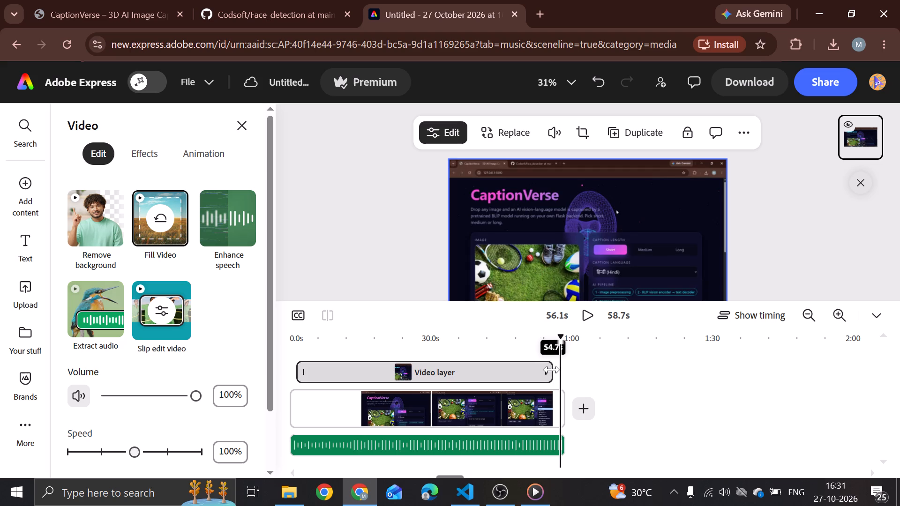
{"action": "left_click_drag", "start_coordinate": [552, 370], "coordinate": [555, 370]}
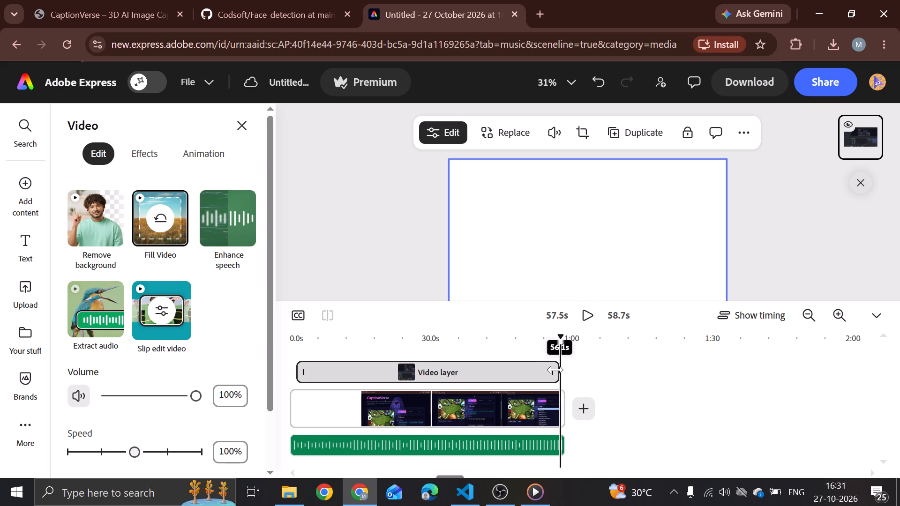
{"action": "left_click_drag", "start_coordinate": [555, 370], "coordinate": [563, 370]}
{"action": "left_click_drag", "start_coordinate": [563, 370], "coordinate": [566, 370]}
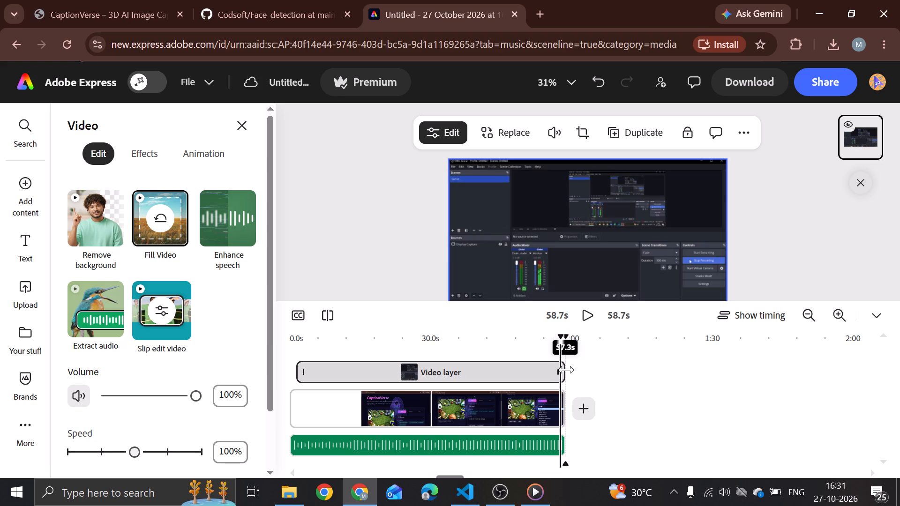
{"action": "left_click_drag", "start_coordinate": [566, 370], "coordinate": [561, 370]}
{"action": "left_click_drag", "start_coordinate": [561, 370], "coordinate": [557, 371]}
{"action": "left_click_drag", "start_coordinate": [557, 371], "coordinate": [555, 371]}
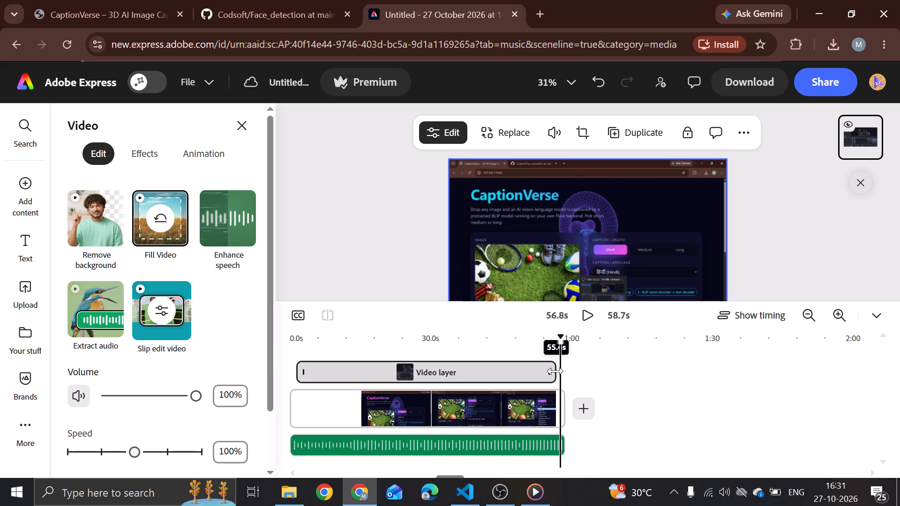
{"action": "left_click_drag", "start_coordinate": [555, 371], "coordinate": [558, 371]}
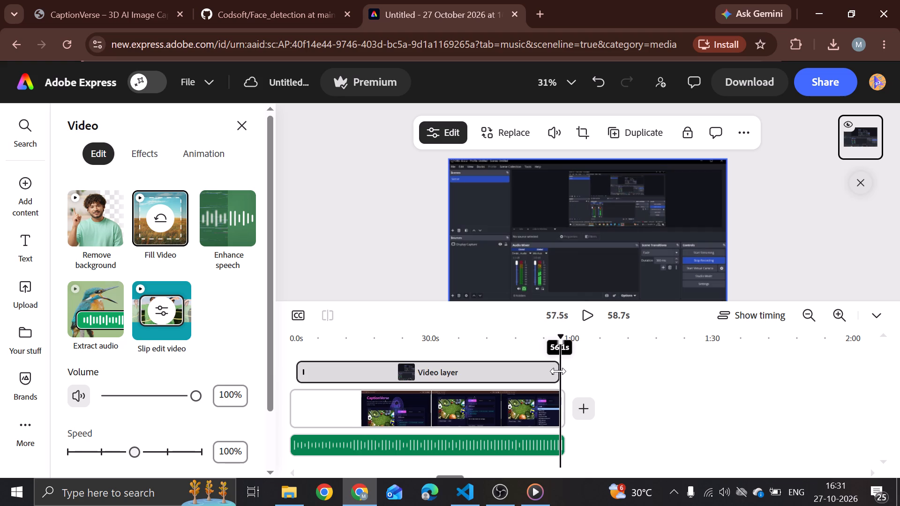
{"action": "left_click_drag", "start_coordinate": [558, 371], "coordinate": [557, 371]}
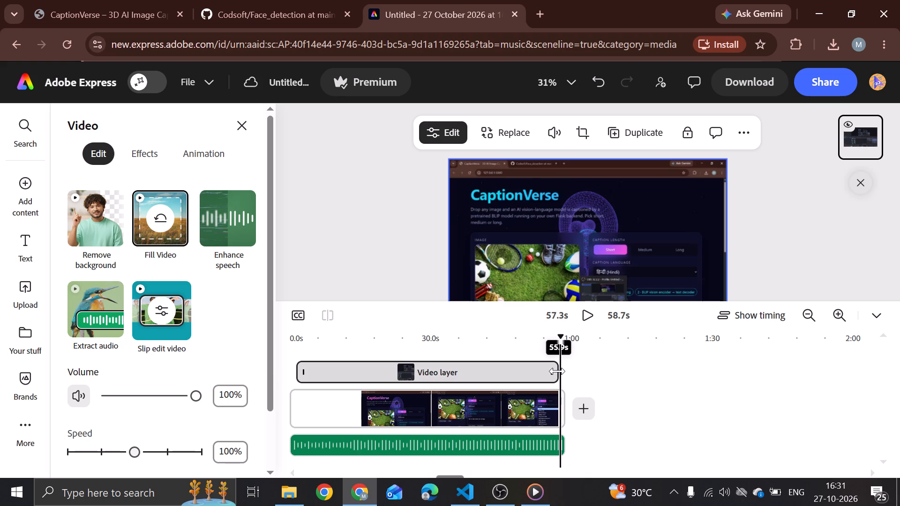
{"action": "left_click_drag", "start_coordinate": [557, 371], "coordinate": [558, 371]}
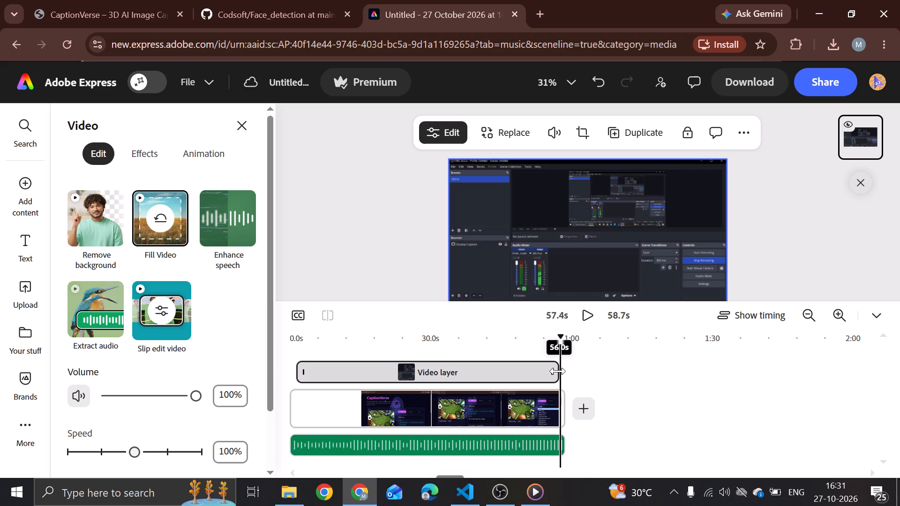
{"action": "left_click_drag", "start_coordinate": [558, 371], "coordinate": [557, 371]}
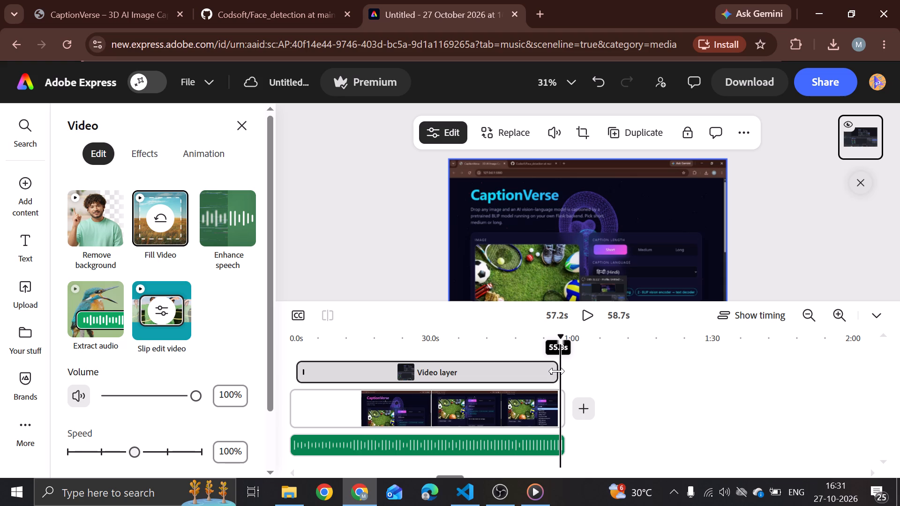
{"action": "left_click_drag", "start_coordinate": [557, 371], "coordinate": [557, 371]}
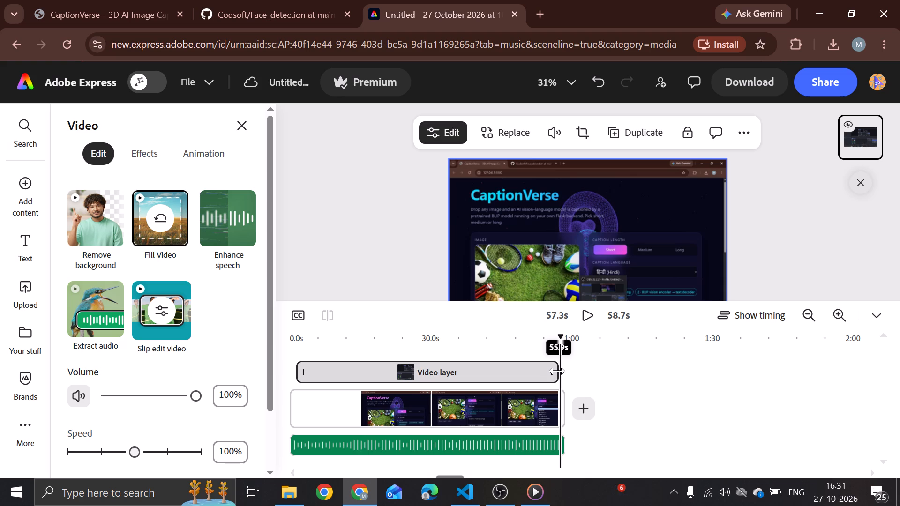
{"action": "left_click_drag", "start_coordinate": [557, 371], "coordinate": [560, 371]}
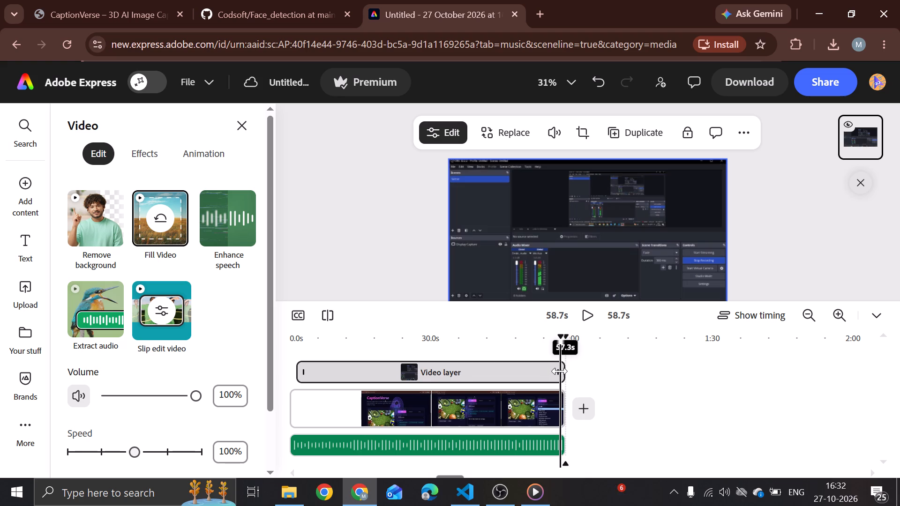
{"action": "left_click_drag", "start_coordinate": [560, 371], "coordinate": [558, 371]}
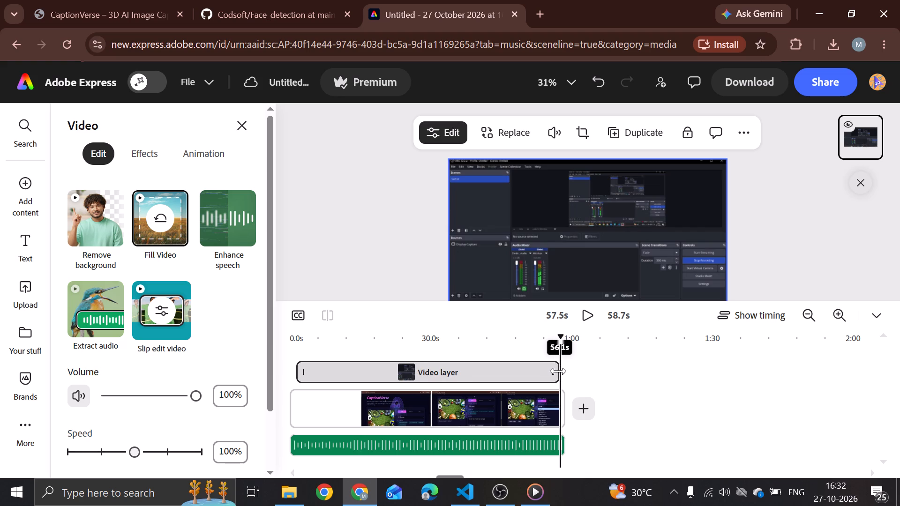
{"action": "left_click_drag", "start_coordinate": [558, 371], "coordinate": [557, 370]}
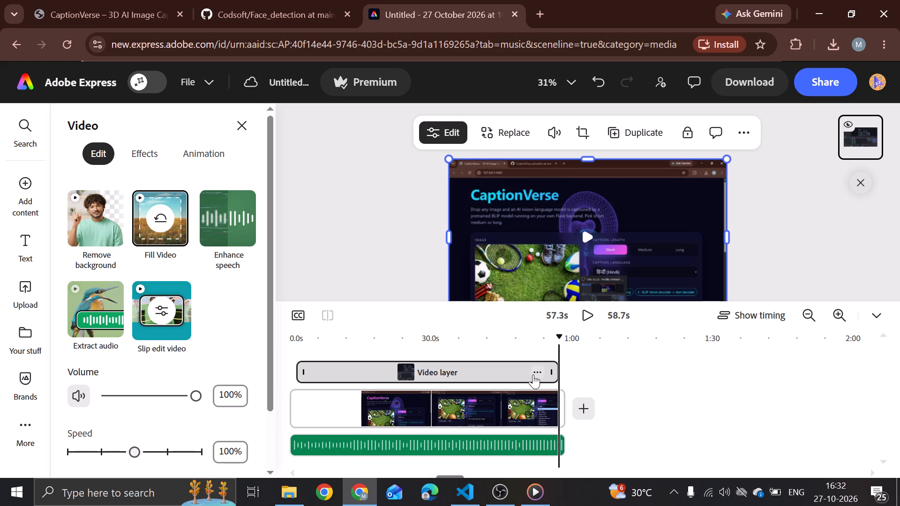
Play the ending from about 50 s, and shorten the page scene from its end to a duration of 56.7 s.
{"action": "left_click", "coordinate": [525, 389]}
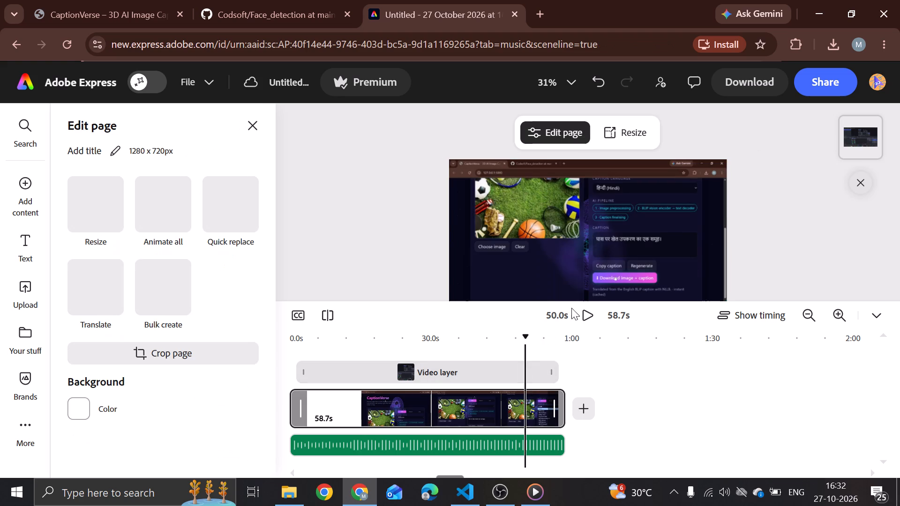
{"action": "left_click", "coordinate": [589, 316]}
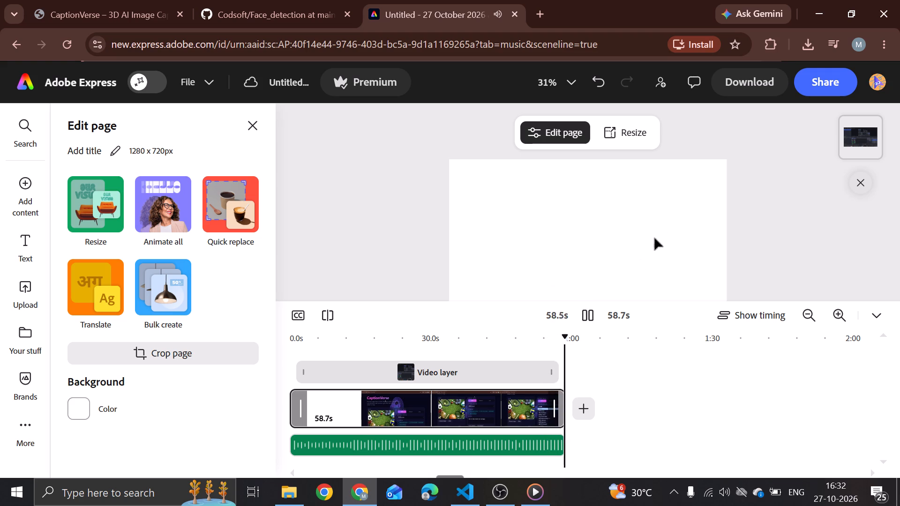
{"action": "left_click", "coordinate": [562, 421]}
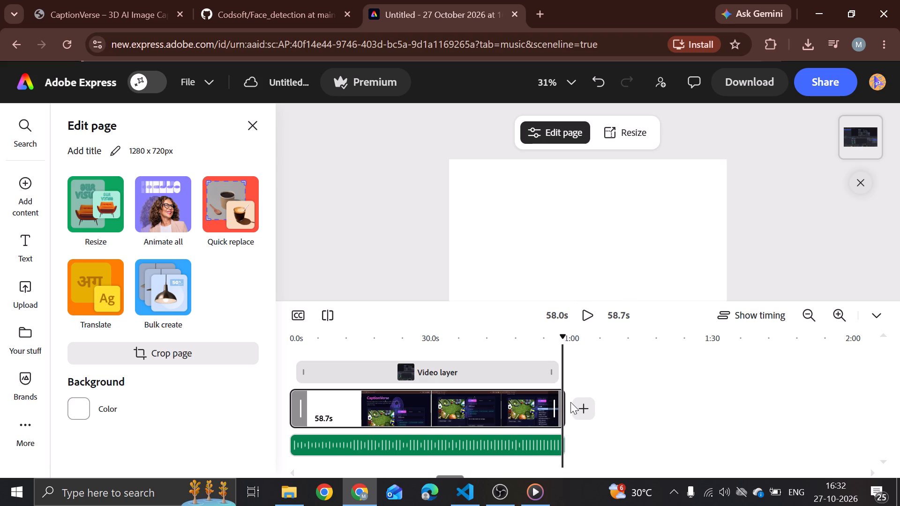
{"action": "left_click_drag", "start_coordinate": [555, 404], "coordinate": [550, 404]}
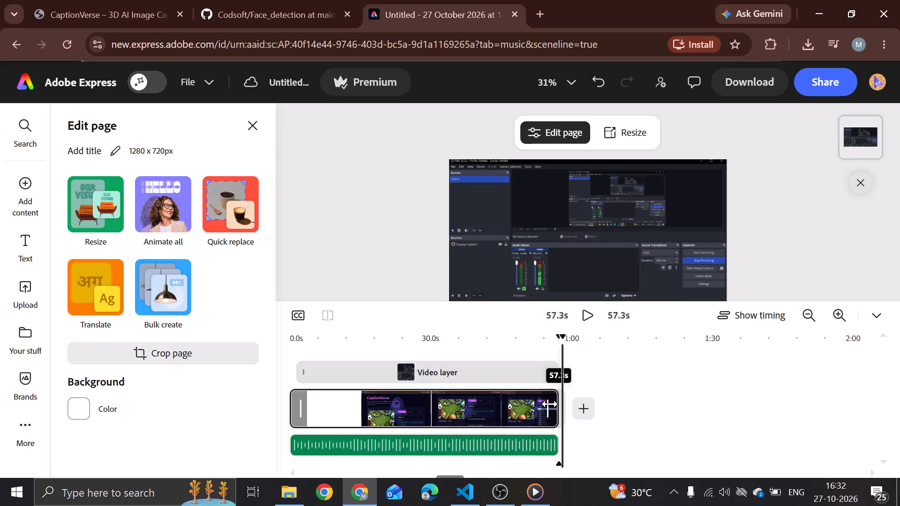
{"action": "left_click_drag", "start_coordinate": [550, 404], "coordinate": [548, 404]}
{"action": "left_click_drag", "start_coordinate": [548, 404], "coordinate": [542, 404]}
{"action": "left_click_drag", "start_coordinate": [542, 404], "coordinate": [545, 404]}
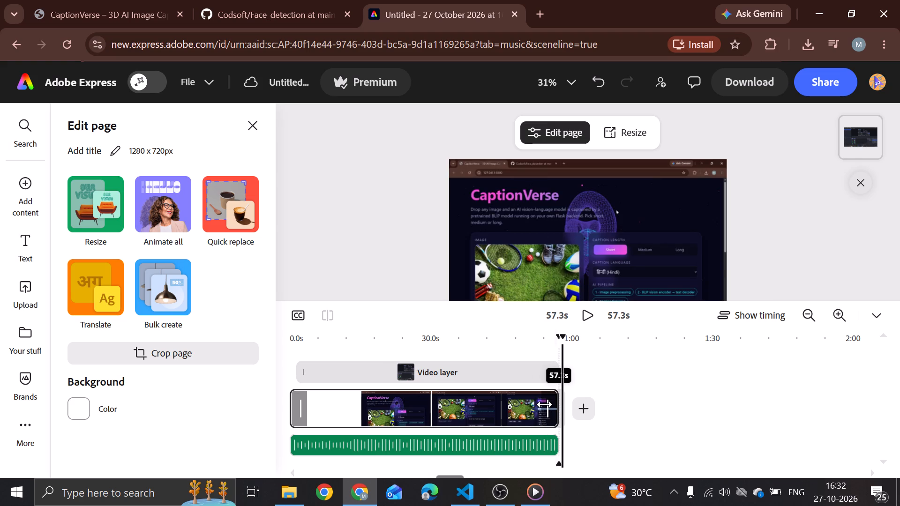
{"action": "left_click_drag", "start_coordinate": [545, 404], "coordinate": [544, 404]}
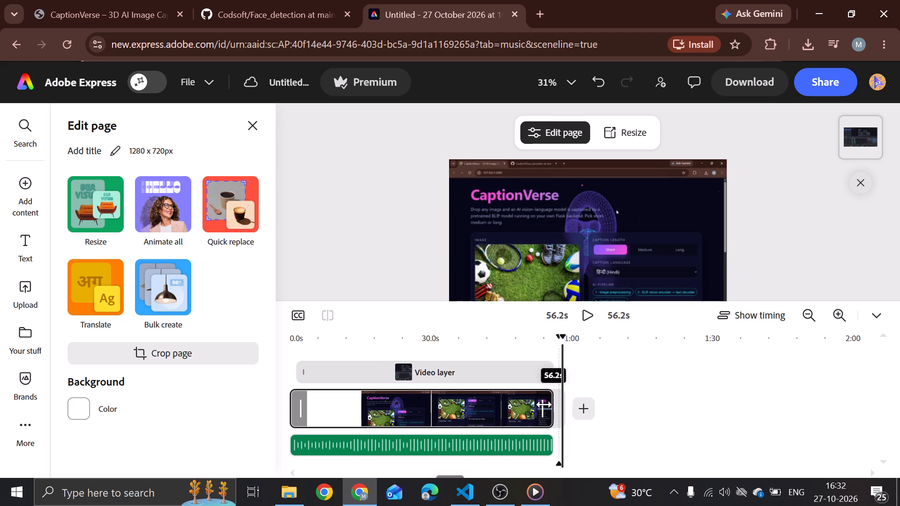
{"action": "left_click_drag", "start_coordinate": [544, 404], "coordinate": [545, 404]}
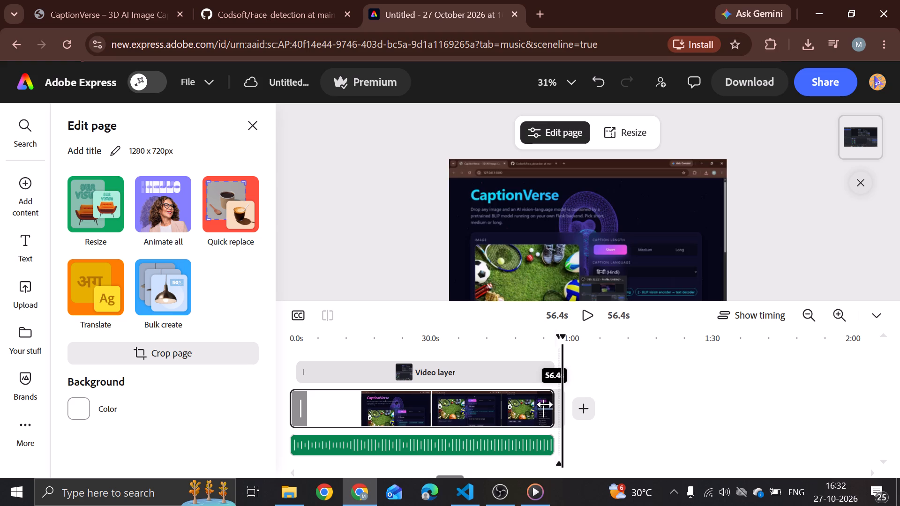
{"action": "left_click_drag", "start_coordinate": [545, 404], "coordinate": [547, 404]}
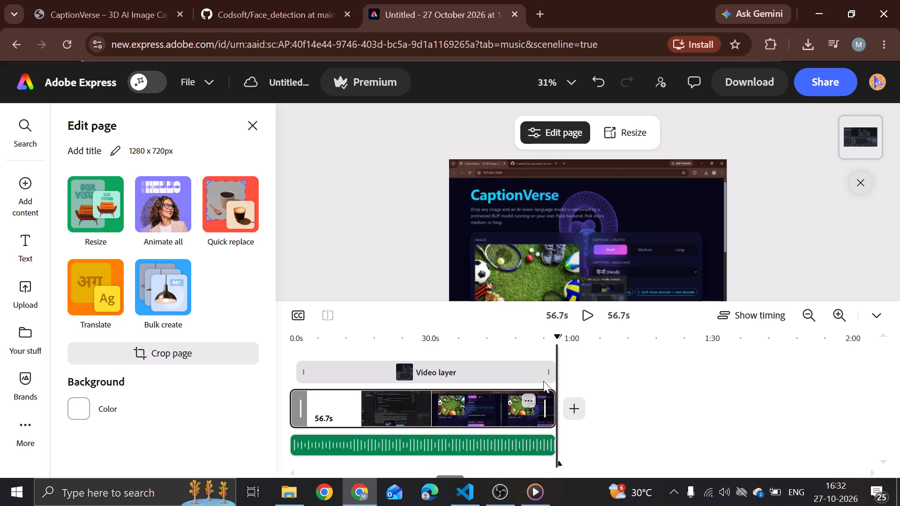
Play the trimmed video's ending from about 53.8 s, and replay it from an earlier point to check the cut.
{"action": "left_click", "coordinate": [542, 381]}
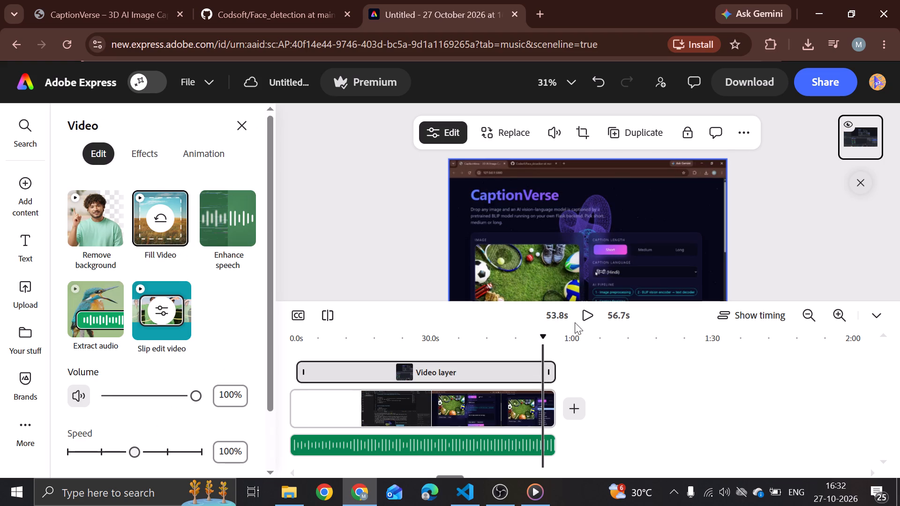
{"action": "left_click", "coordinate": [581, 319]}
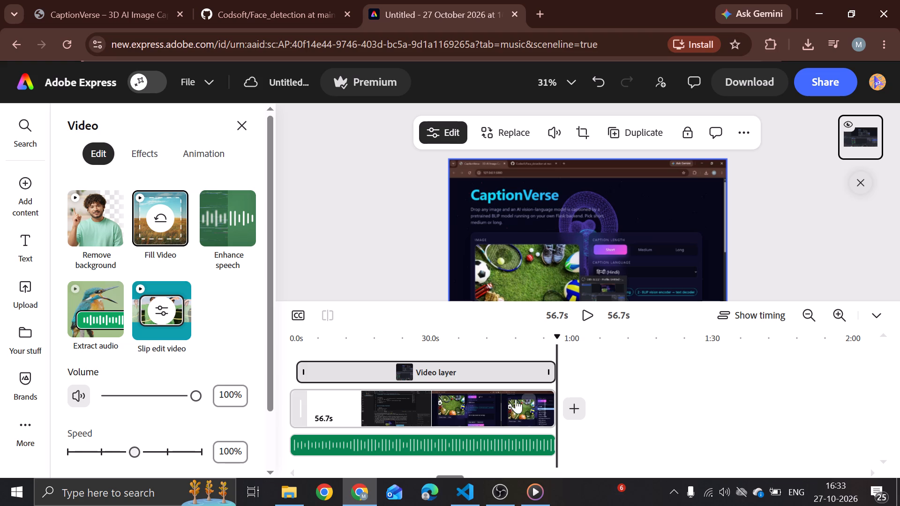
{"action": "left_click", "coordinate": [491, 403]}
{"action": "left_click", "coordinate": [589, 308]}
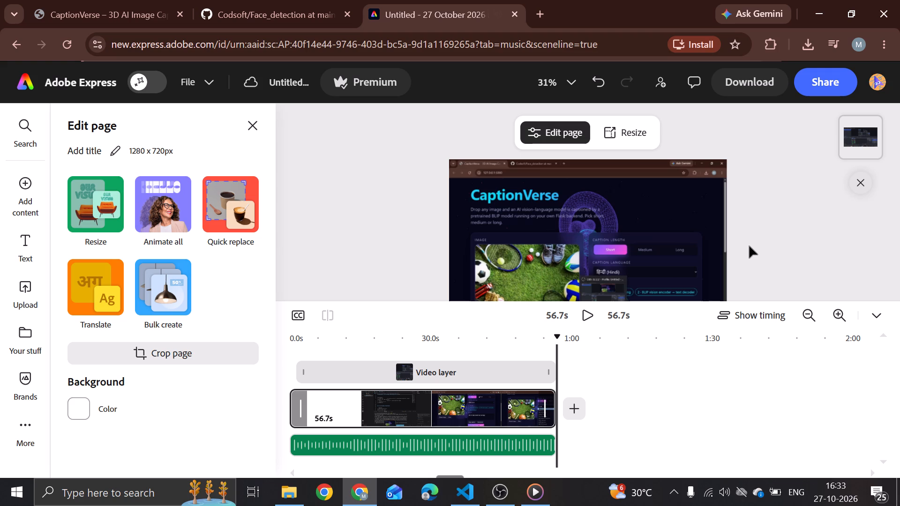
Download the finished video as an MP4 file at the original 720p resolution.
{"action": "left_click", "coordinate": [761, 78]}
{"action": "left_click", "coordinate": [762, 89]}
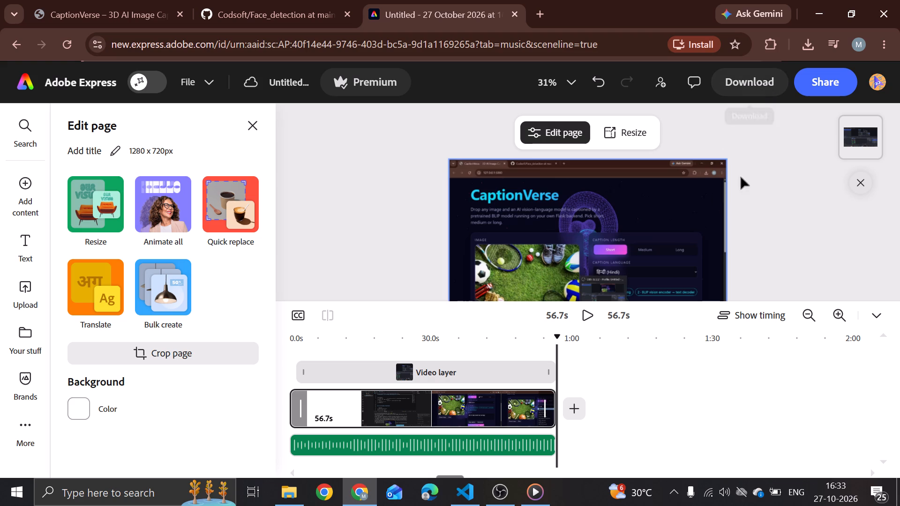
{"action": "left_click", "coordinate": [764, 82]}
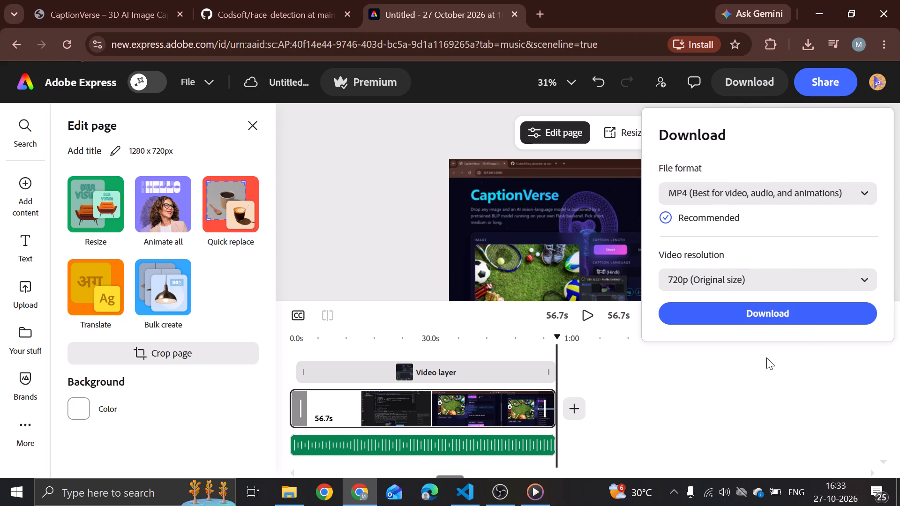
{"action": "left_click", "coordinate": [768, 320]}
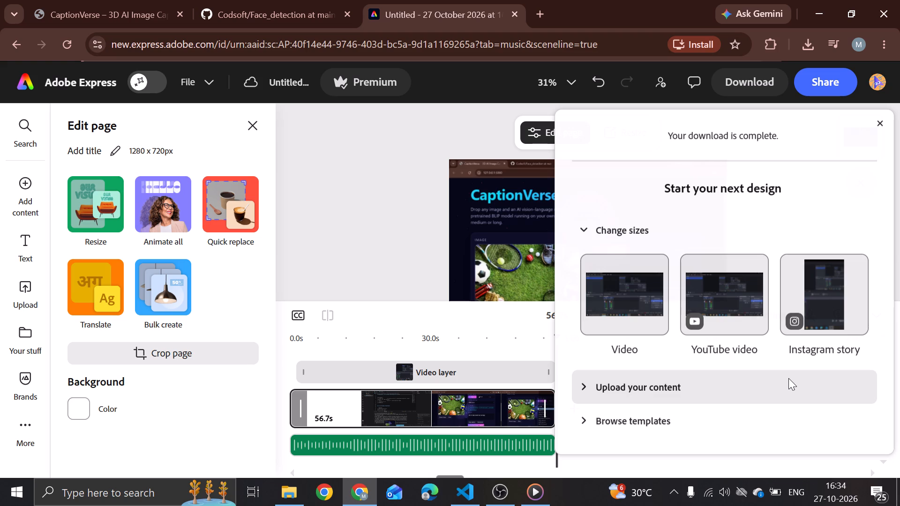
Open the newly downloaded MP4 from the browser's recent download history.
{"action": "left_click", "coordinate": [806, 40]}
{"action": "double_click", "coordinate": [715, 109]}
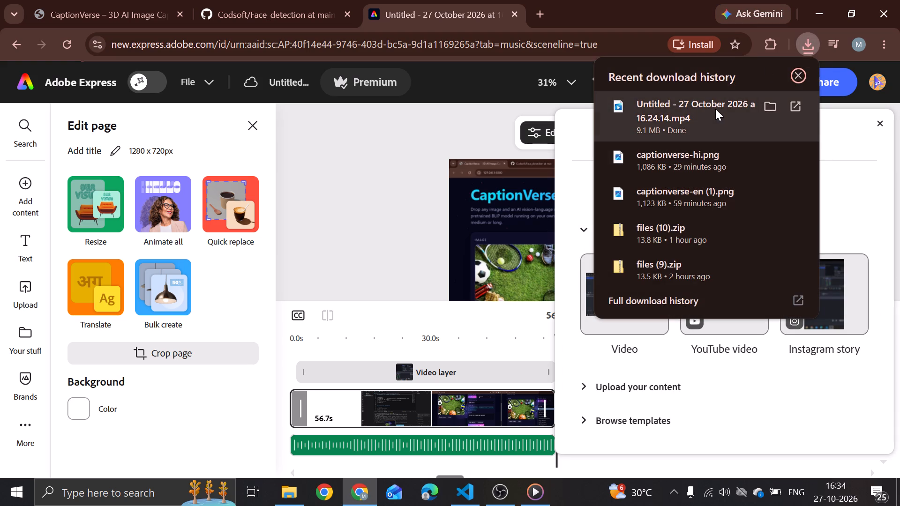